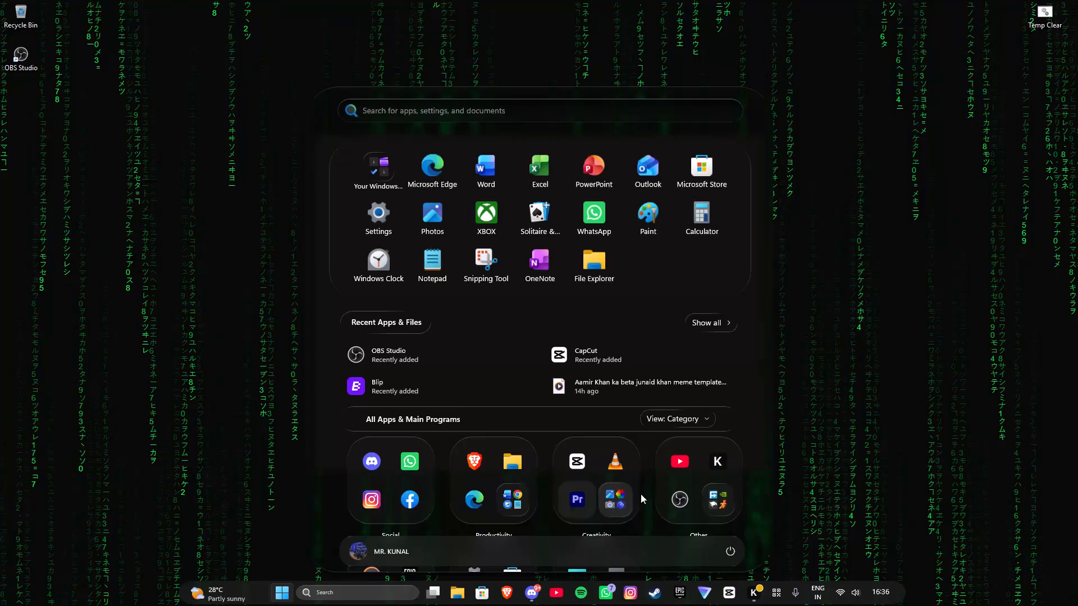
Open the Productivity group among the installed apps and launch Proton VPN.
scroll(650, 490, down, 5)
click(519, 364)
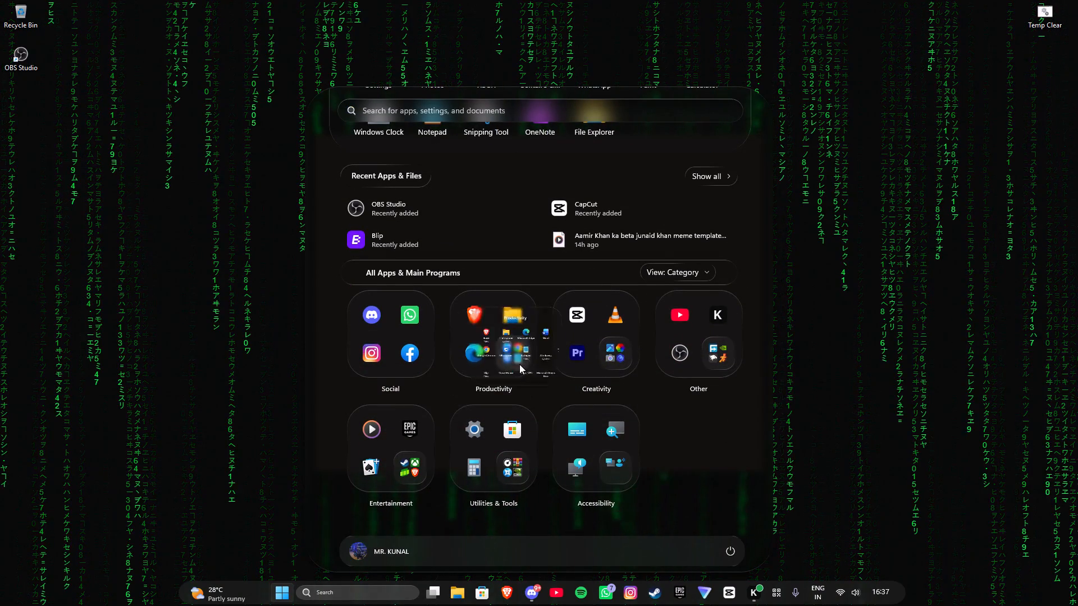
double_click(580, 385)
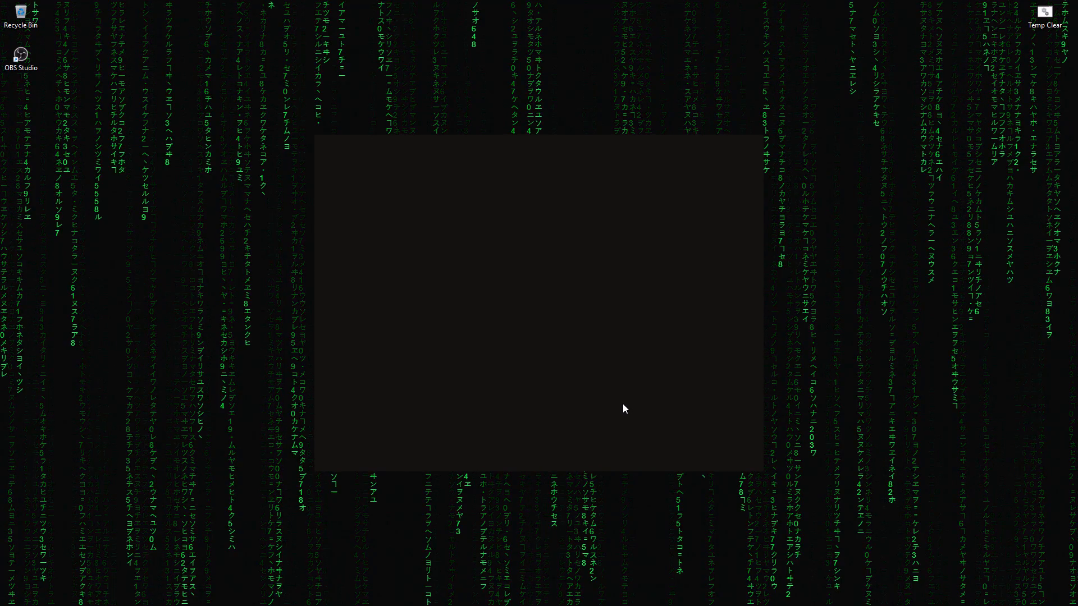
Connect Proton VPN to the fastest free server from its compact system tray window, and dismiss that window.
click(778, 594)
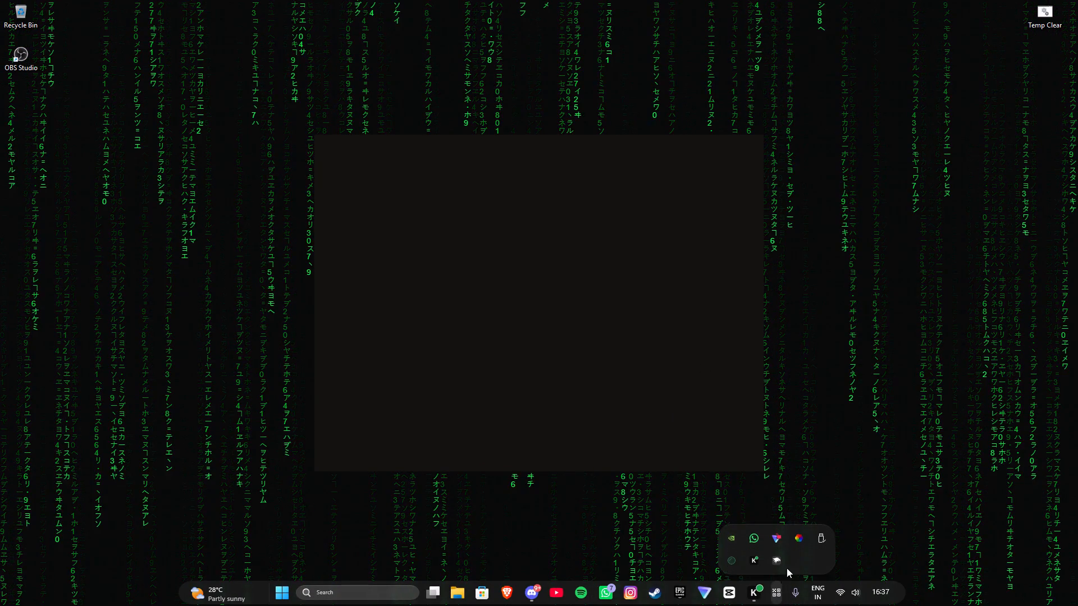
click(772, 541)
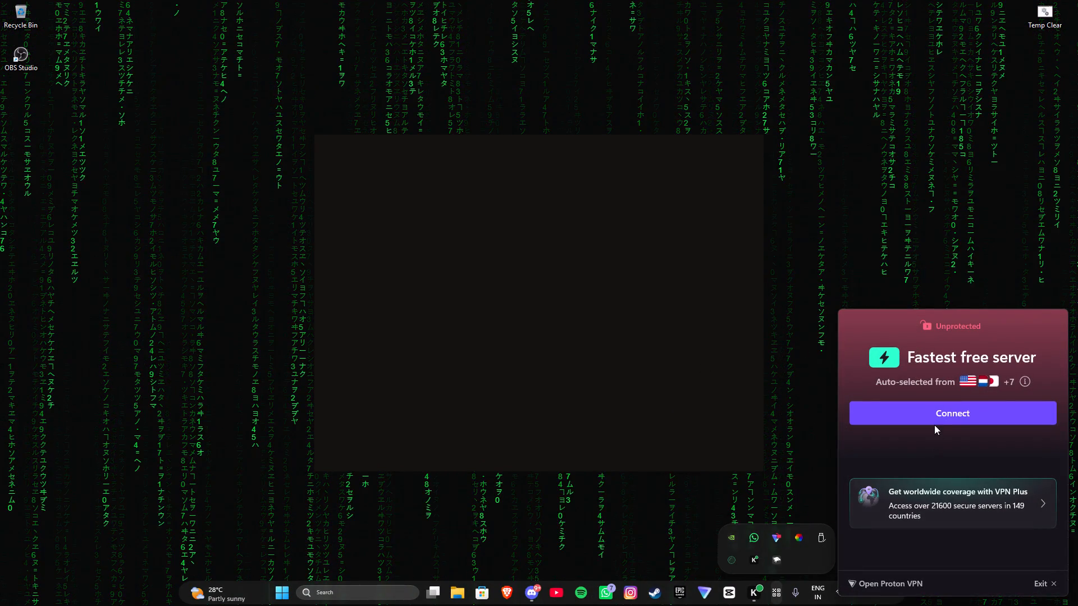
click(933, 424)
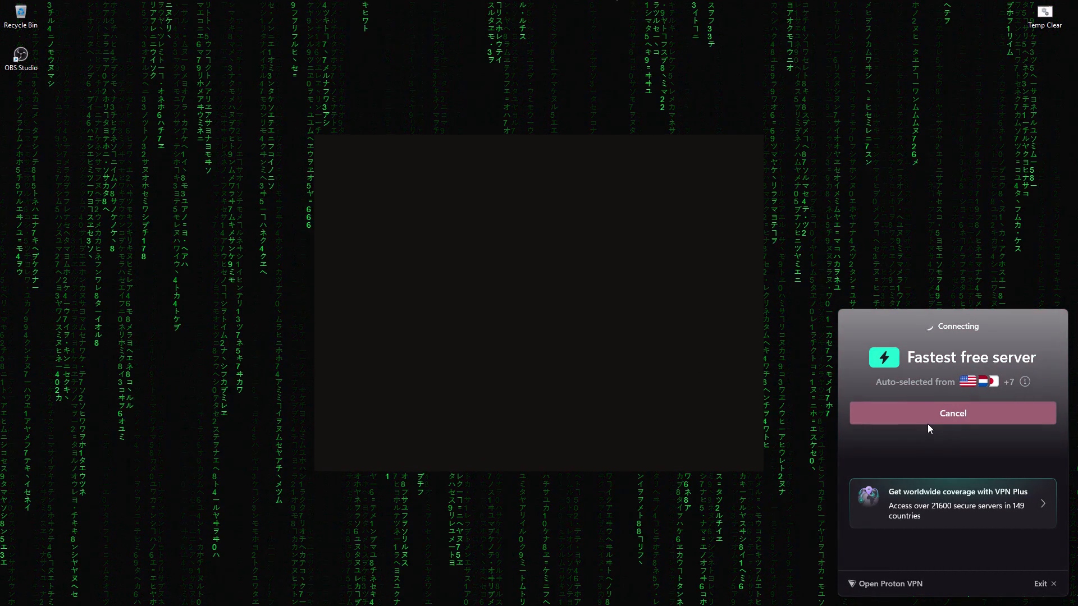
click(742, 576)
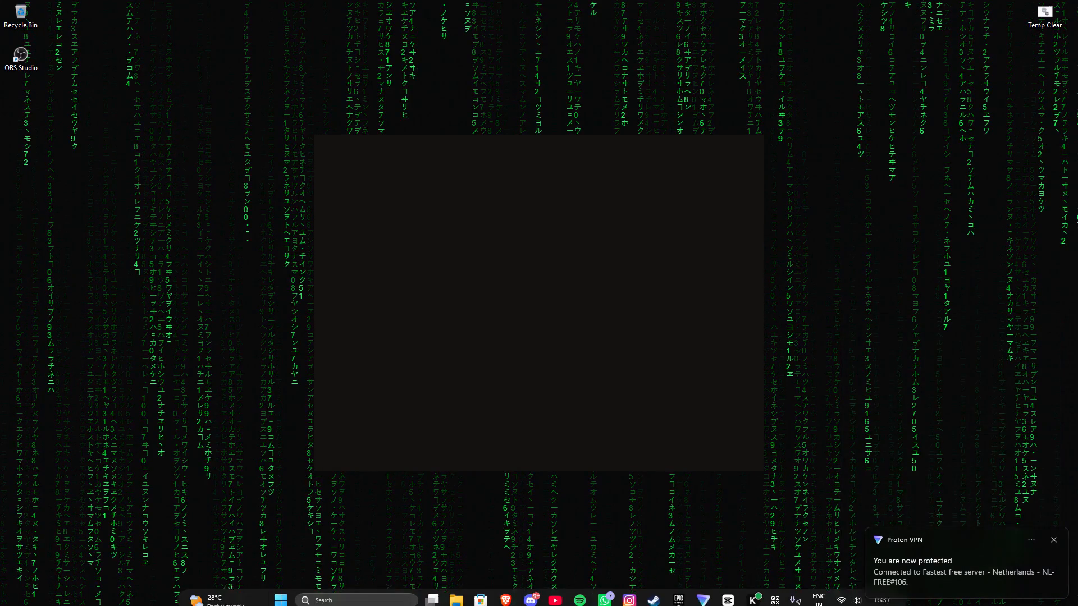
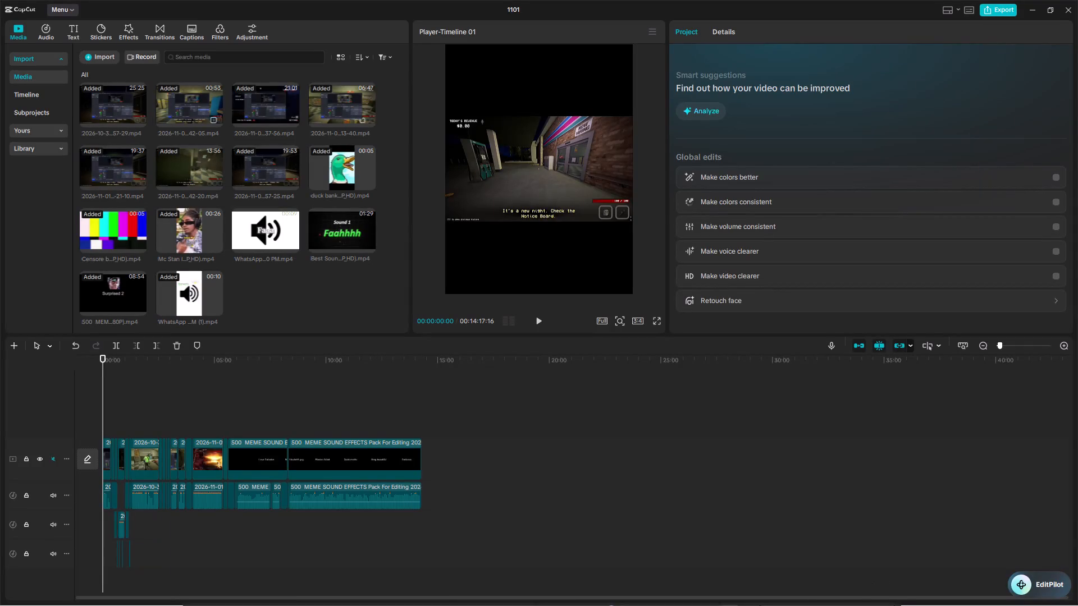
Disconnect Proton VPN from its compact system tray window and dismiss that window.
click(775, 599)
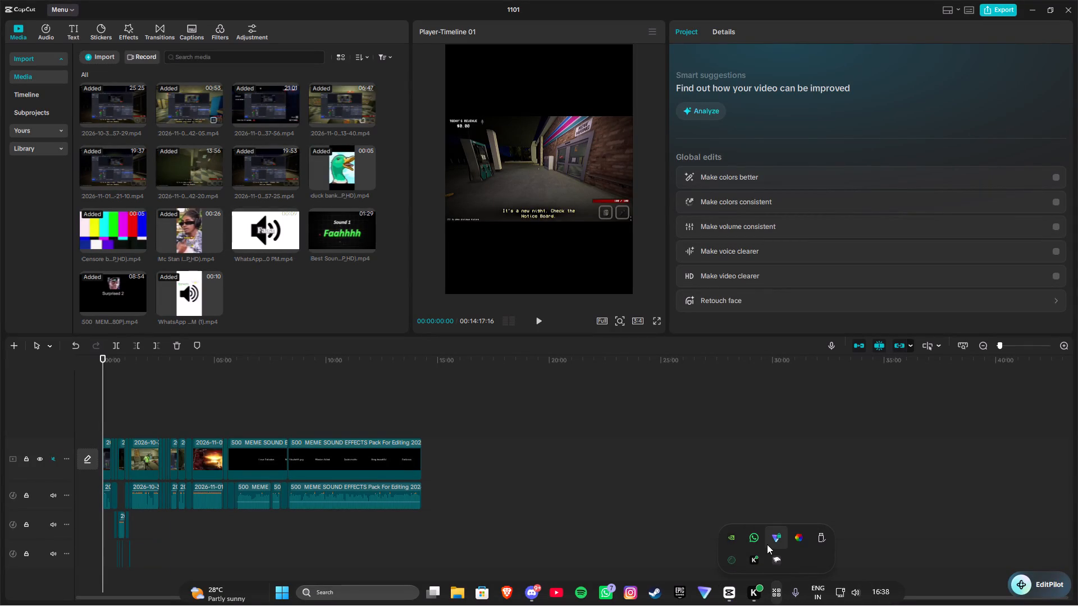
click(767, 544)
click(908, 440)
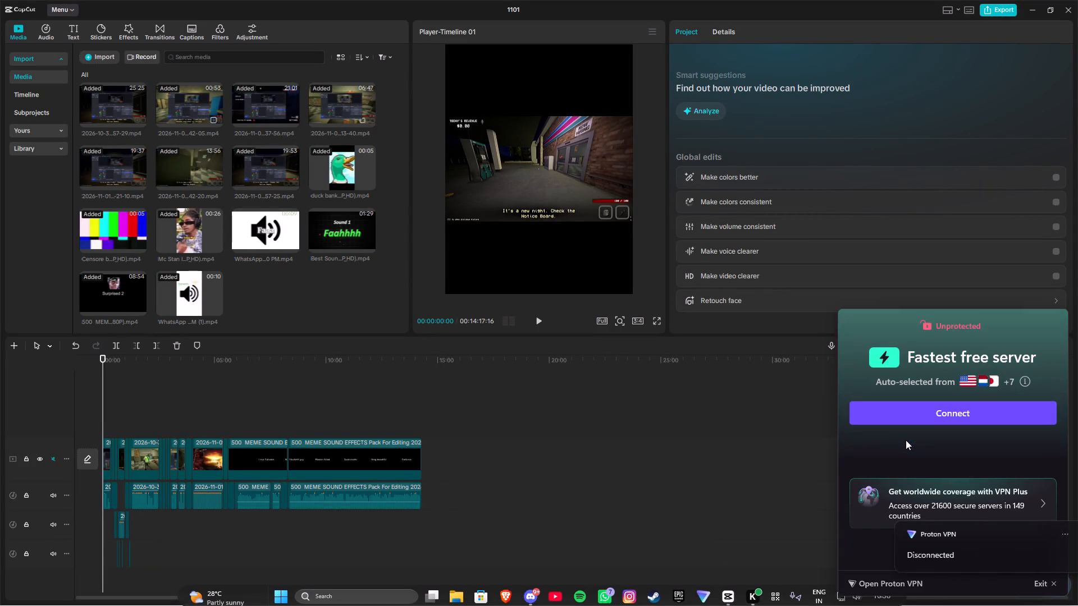
click(670, 485)
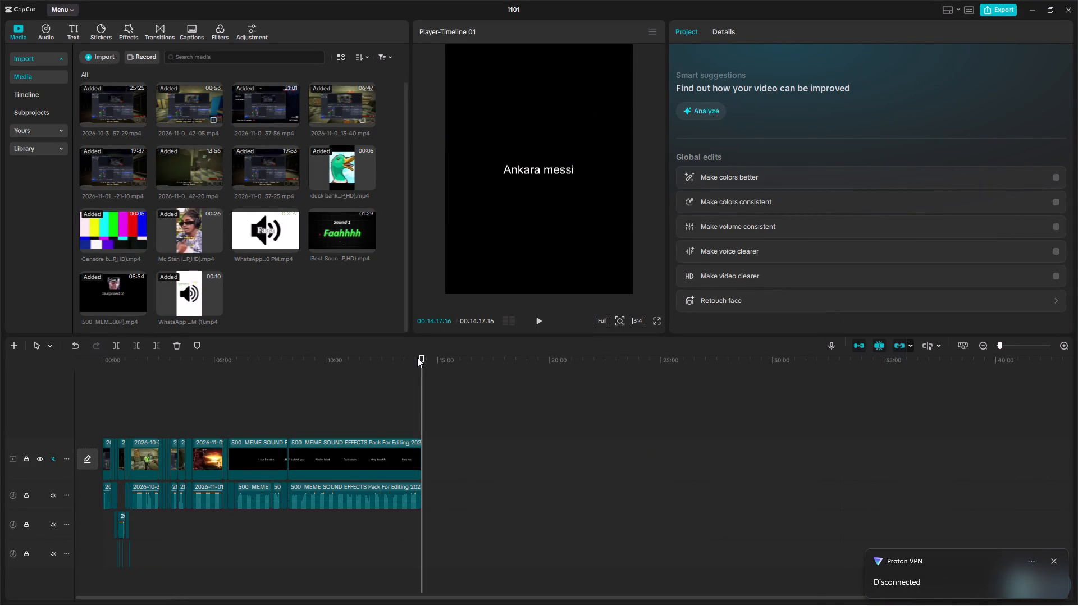
Scrub the playhead back to the opening seconds of the edit in CapCut.
drag(416, 359, 243, 384)
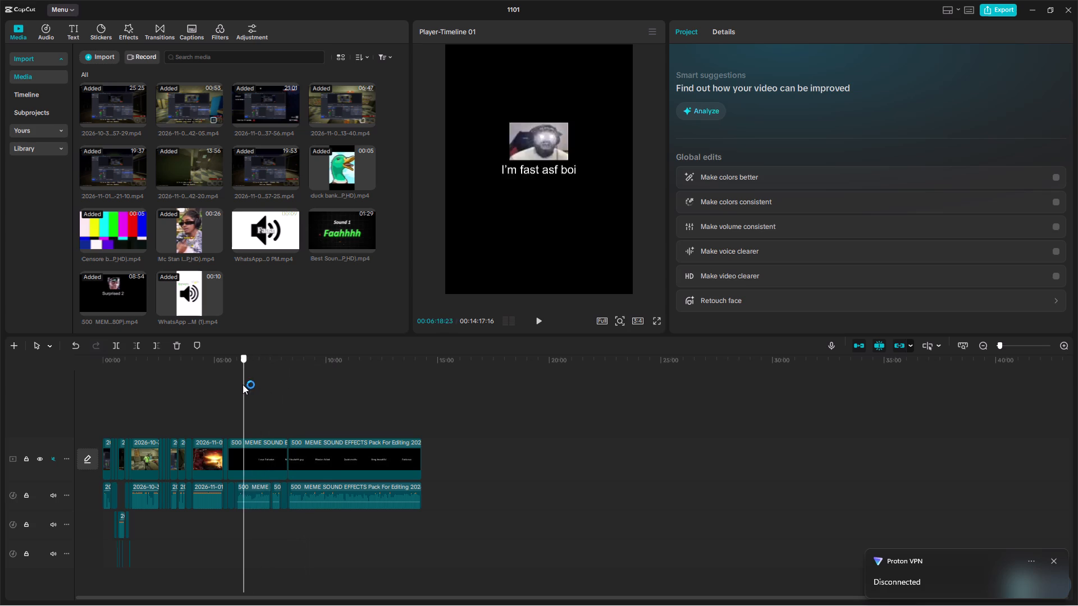
drag(243, 384, 108, 413)
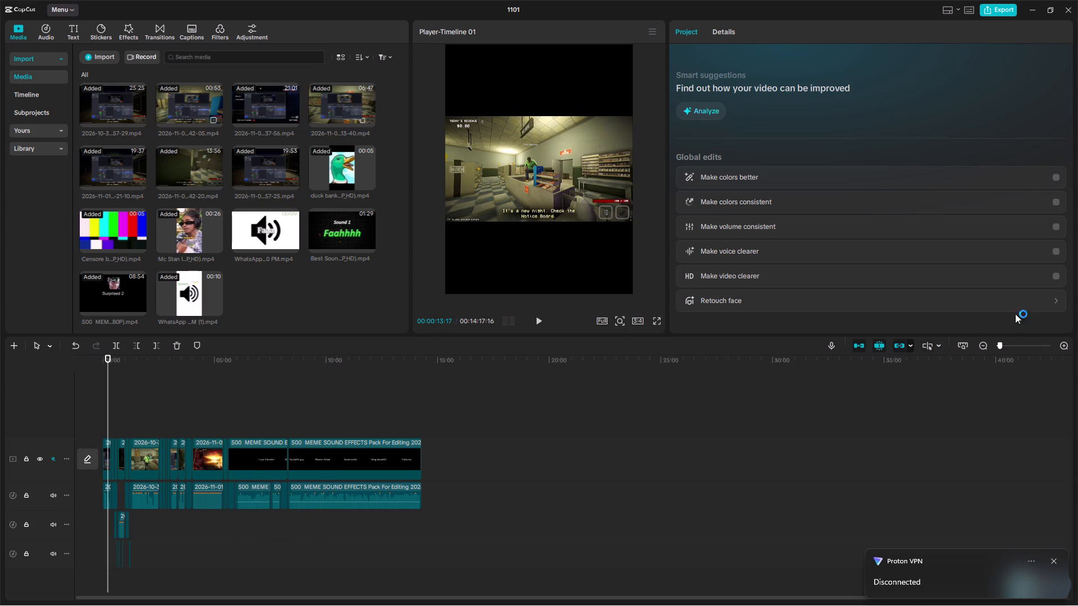
click(1064, 345)
click(1063, 345)
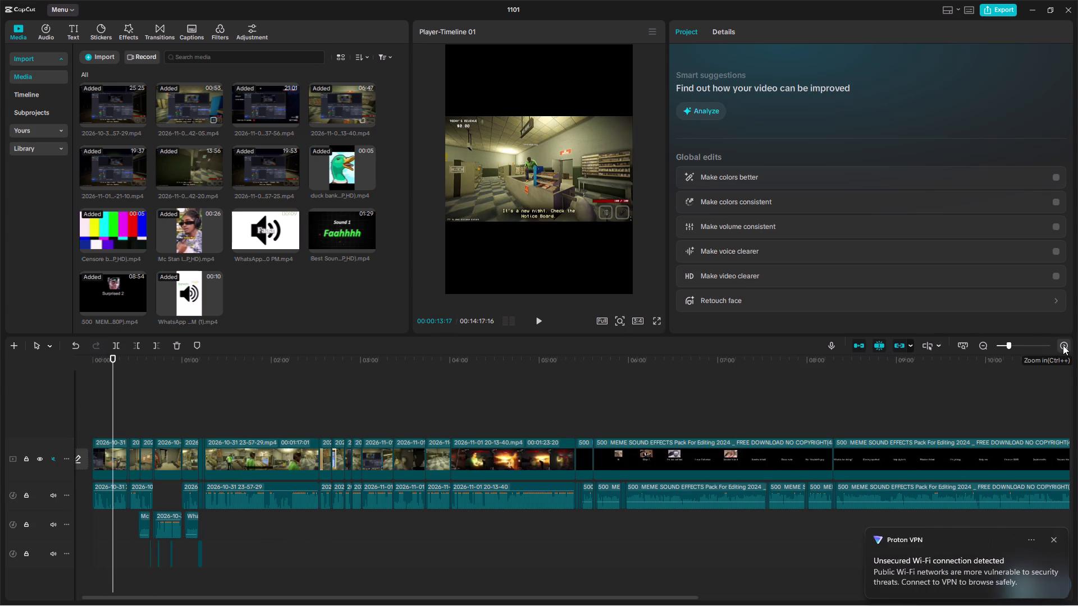
Quit Proton VPN completely from the system tray.
click(771, 596)
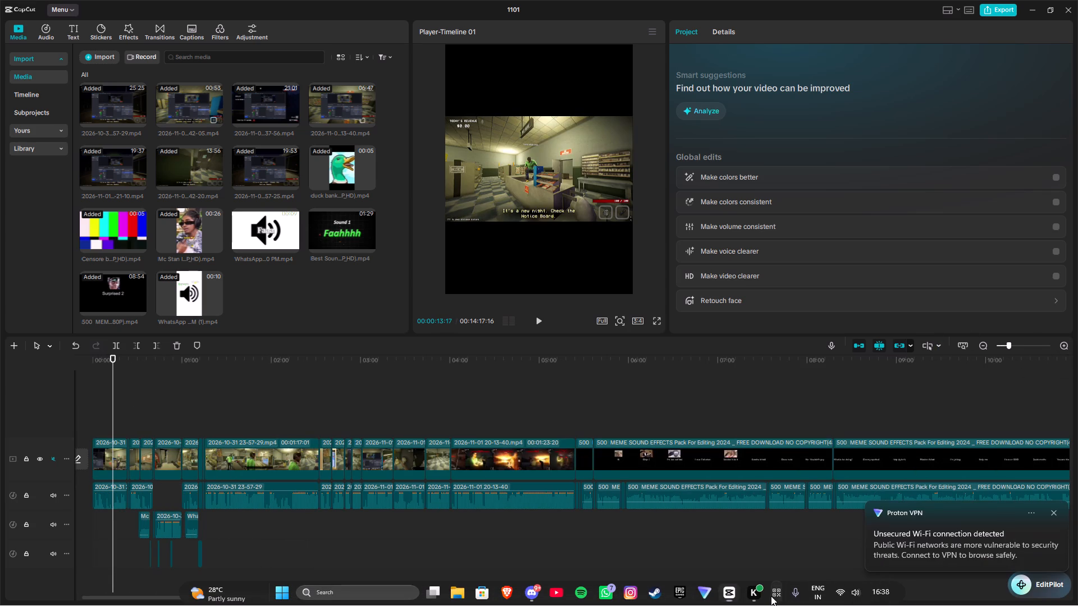
click(770, 538)
right_click(774, 537)
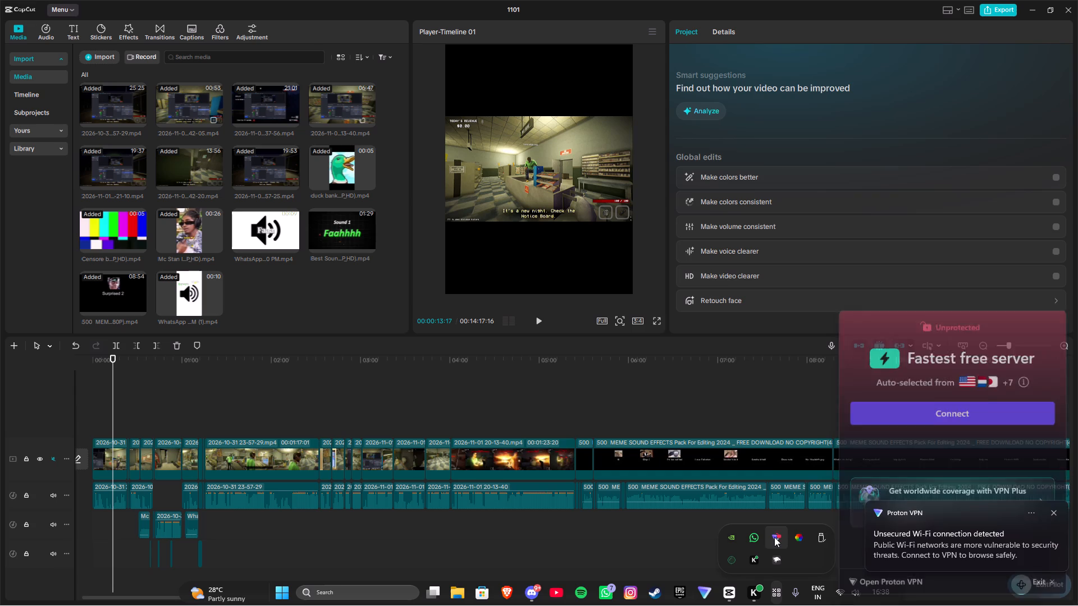
click(787, 531)
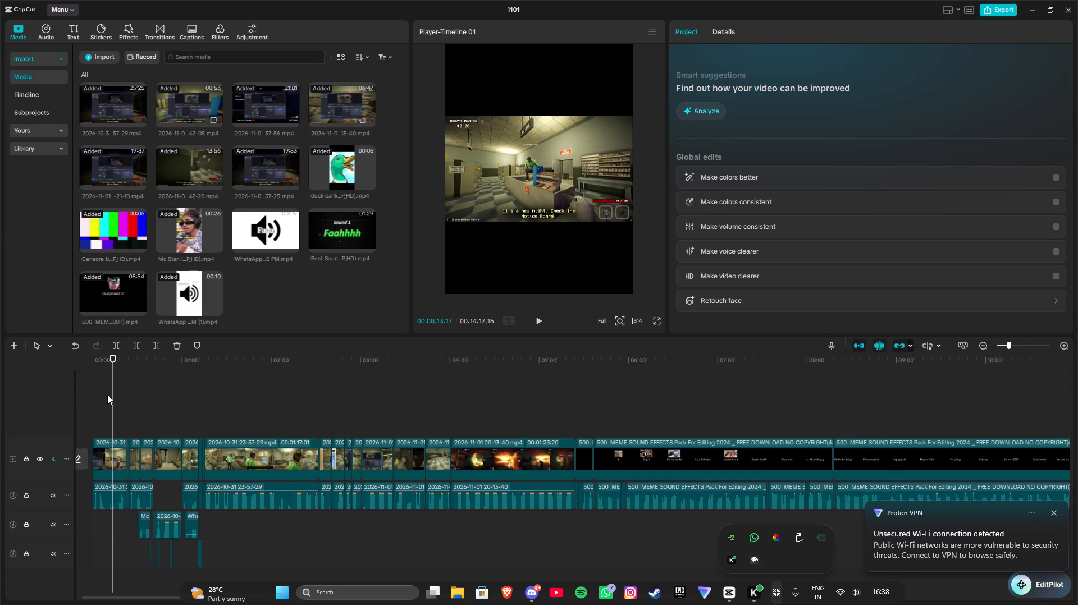
Play the CapCut edit from its start to about 41 seconds to review the opening clips and sounds.
drag(114, 388, 88, 396)
click(536, 325)
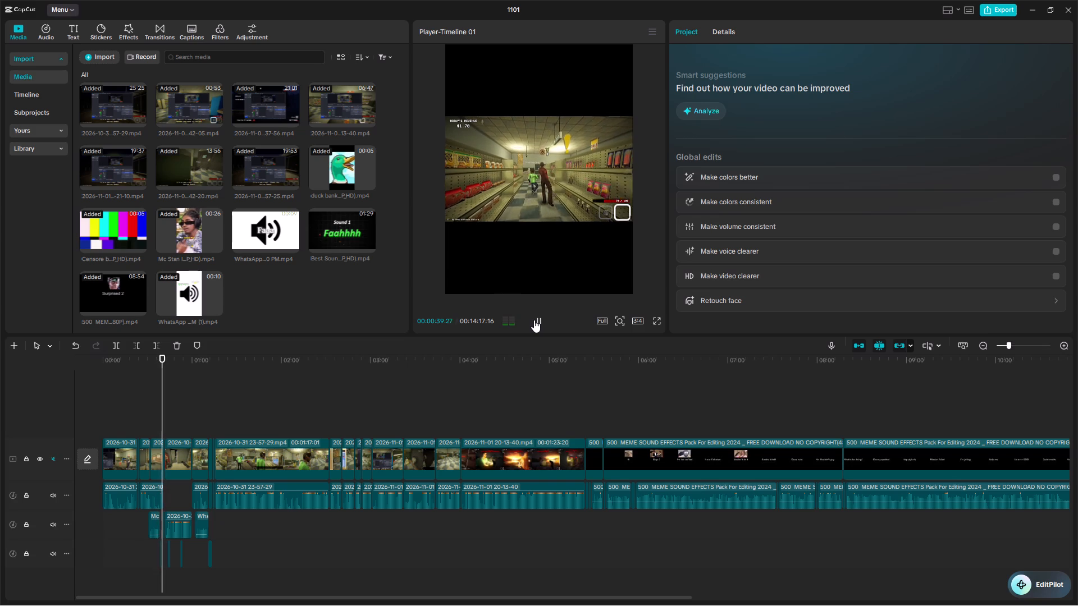
click(534, 320)
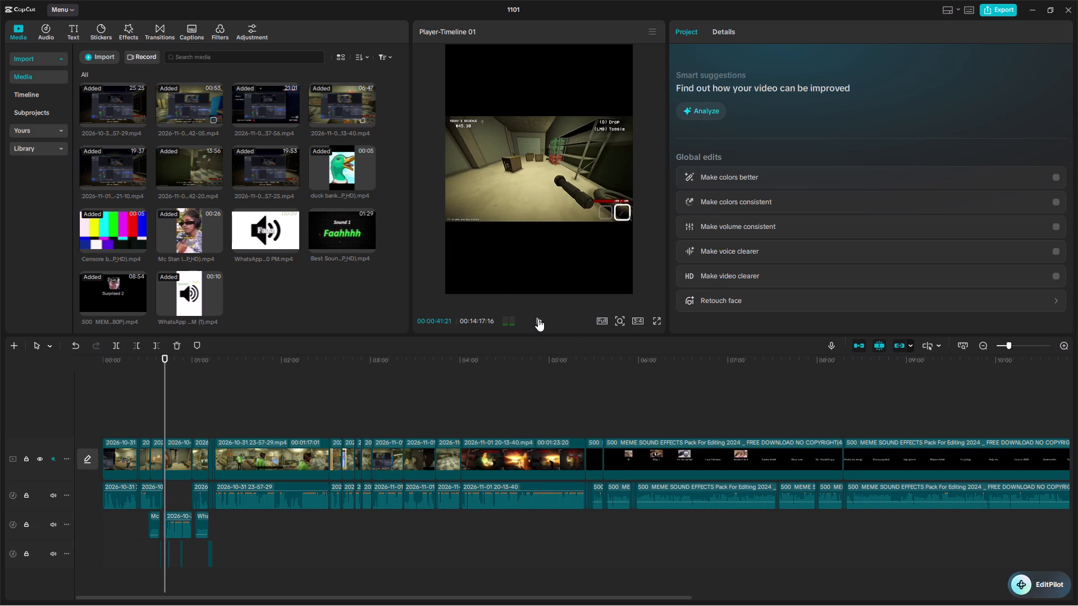
Audition the short, separately cut meme sound clip at about 5:55 on the main audio track.
click(633, 498)
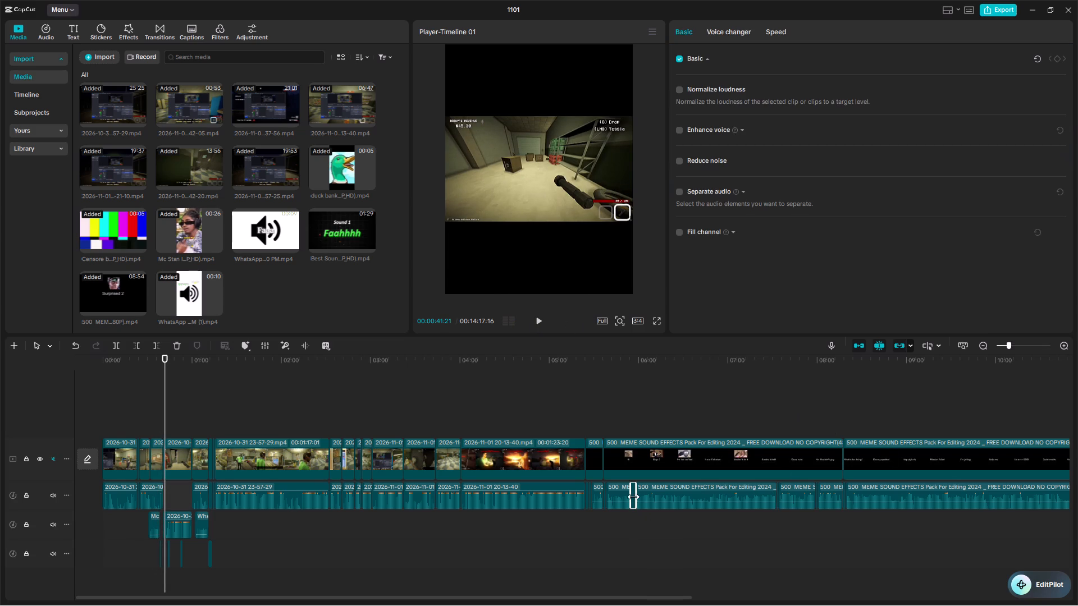
drag(164, 361, 614, 397)
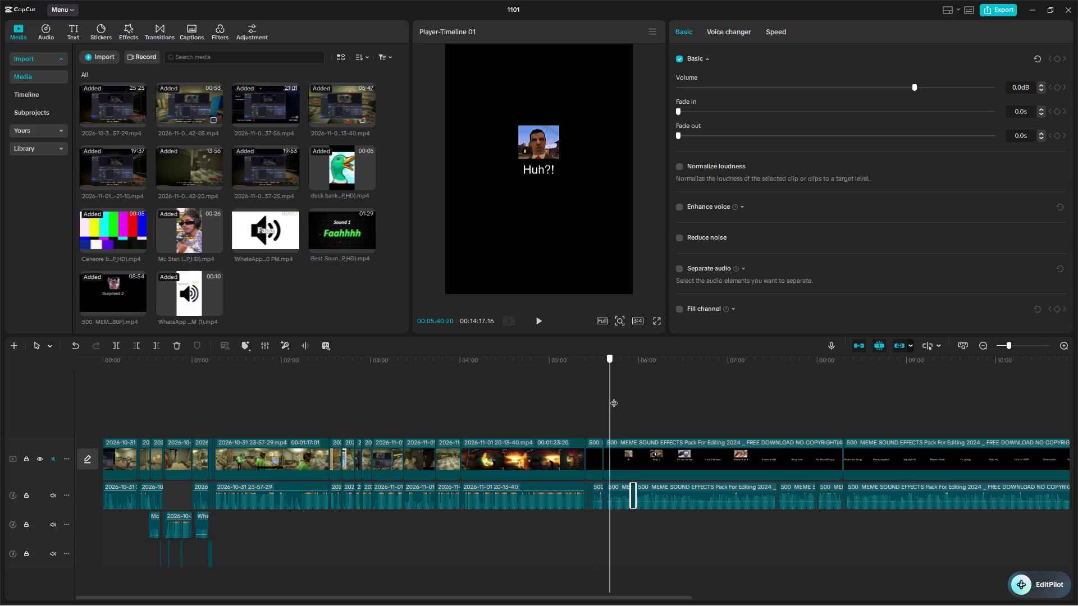
drag(614, 397, 631, 392)
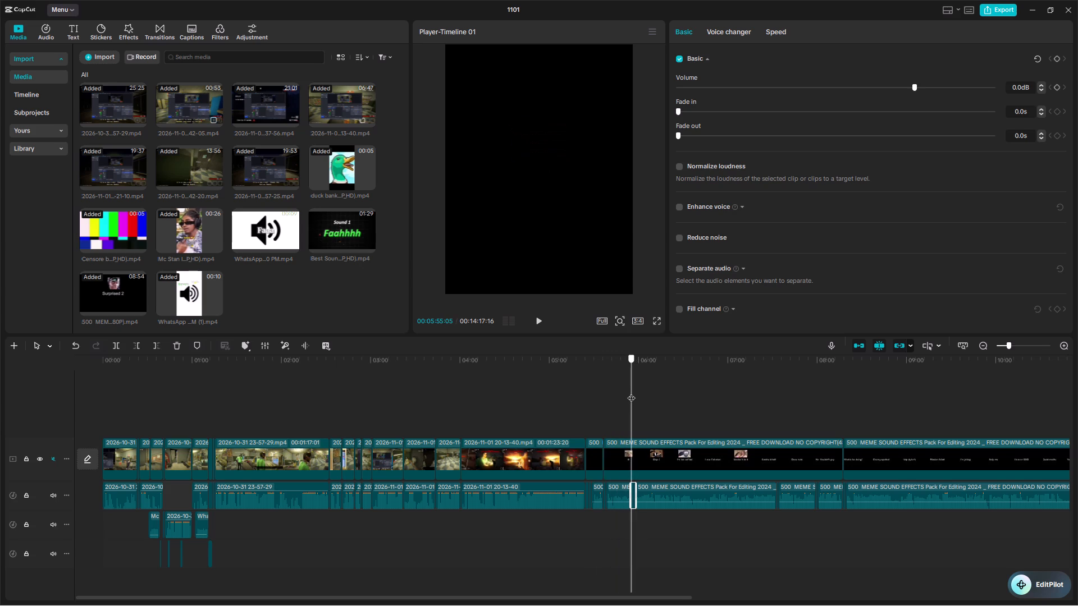
drag(631, 392, 627, 394)
drag(627, 394, 631, 393)
click(536, 319)
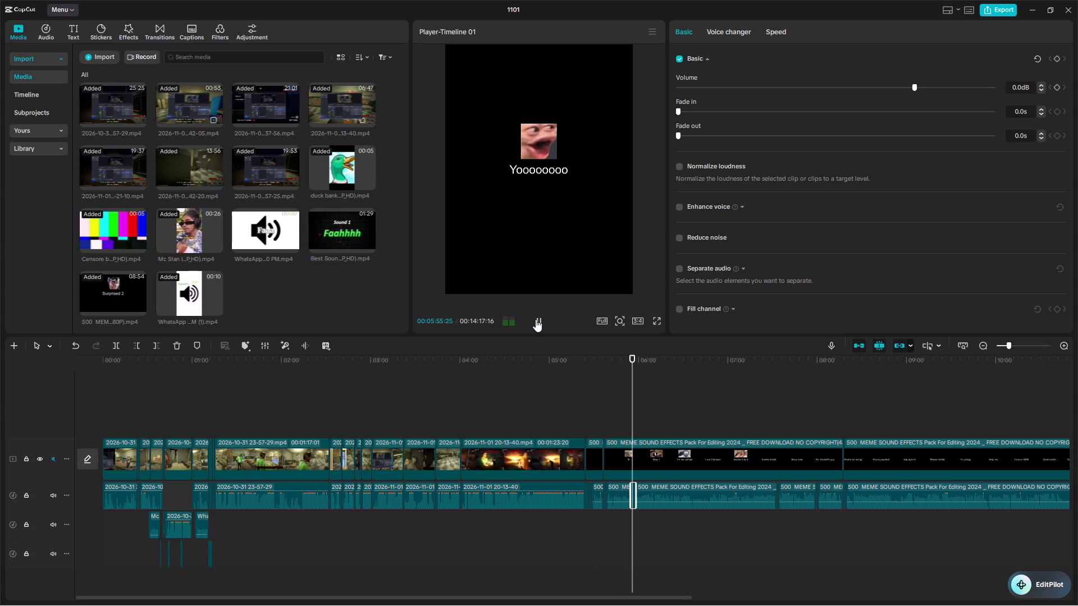
click(536, 319)
Preview the meme sound effects between about 7:34 and 8:19 on the timeline.
drag(624, 369, 782, 378)
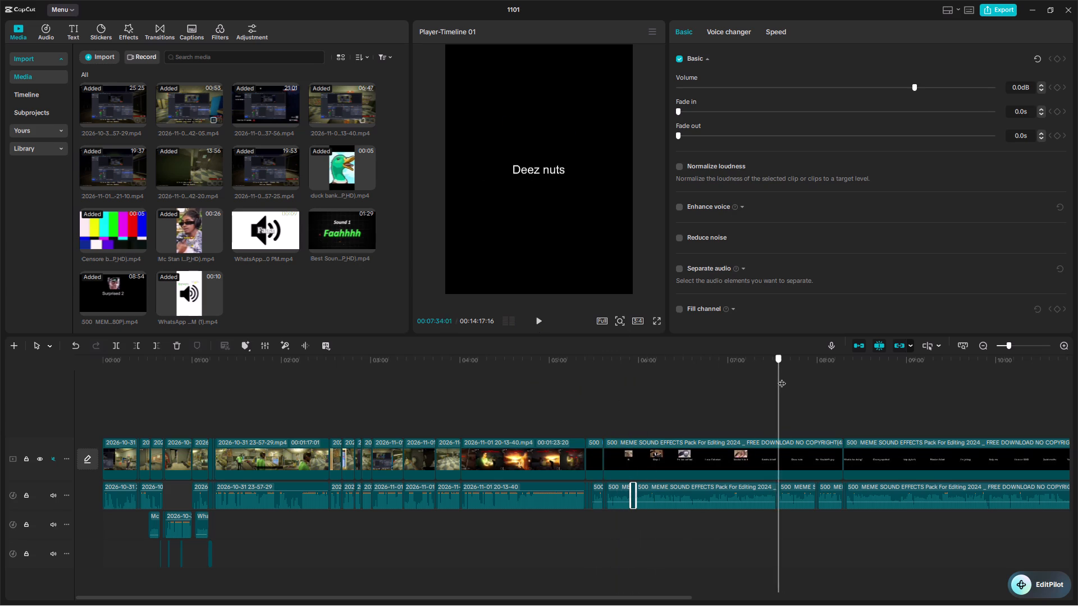
drag(782, 378, 811, 371)
drag(528, 324, 535, 325)
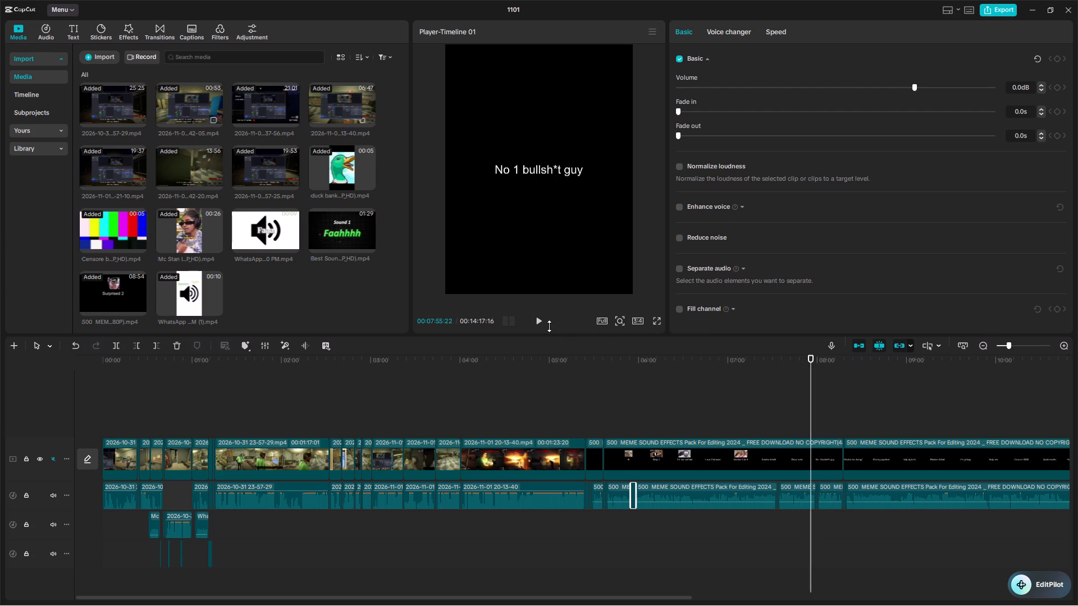
click(550, 326)
click(540, 322)
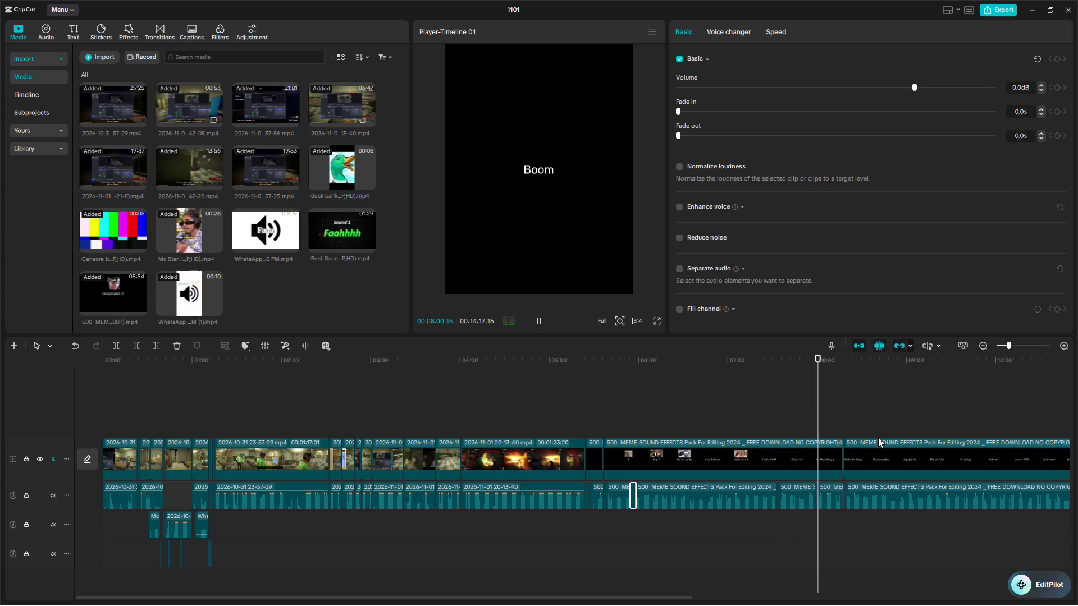
drag(823, 395, 838, 393)
click(539, 323)
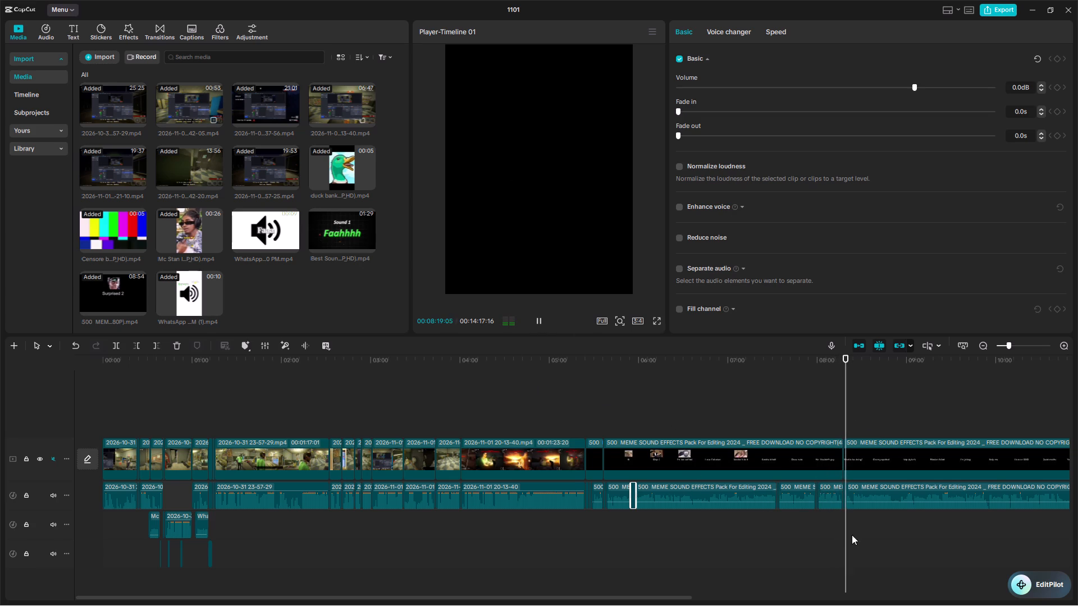
Scrub through the remaining meme sound effects and revisit the cut pieces from about 5:33 to 8:07.
drag(848, 376, 1016, 383)
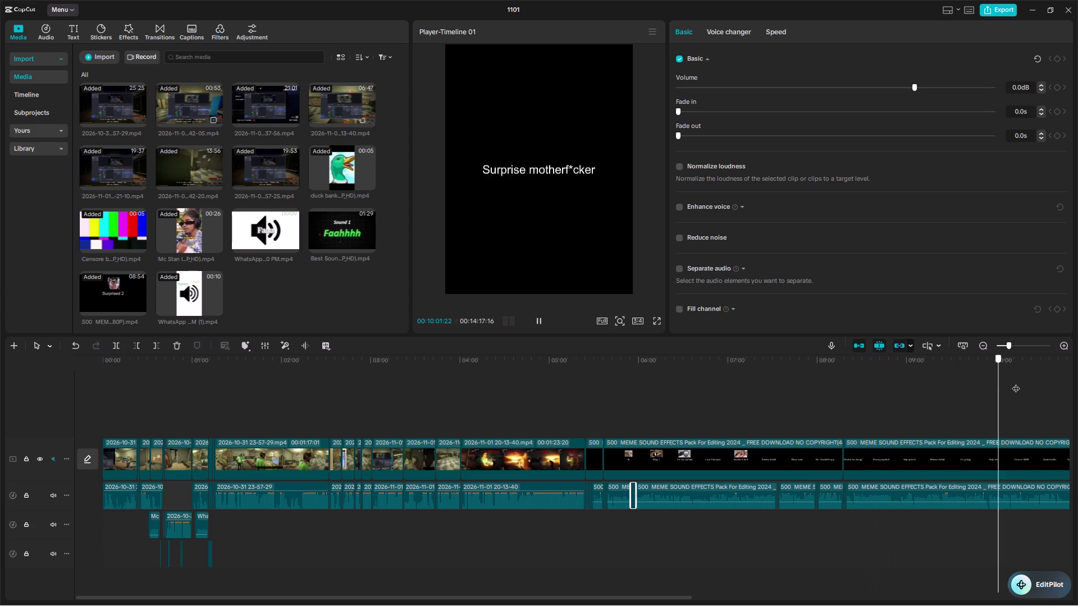
drag(1016, 383, 842, 437)
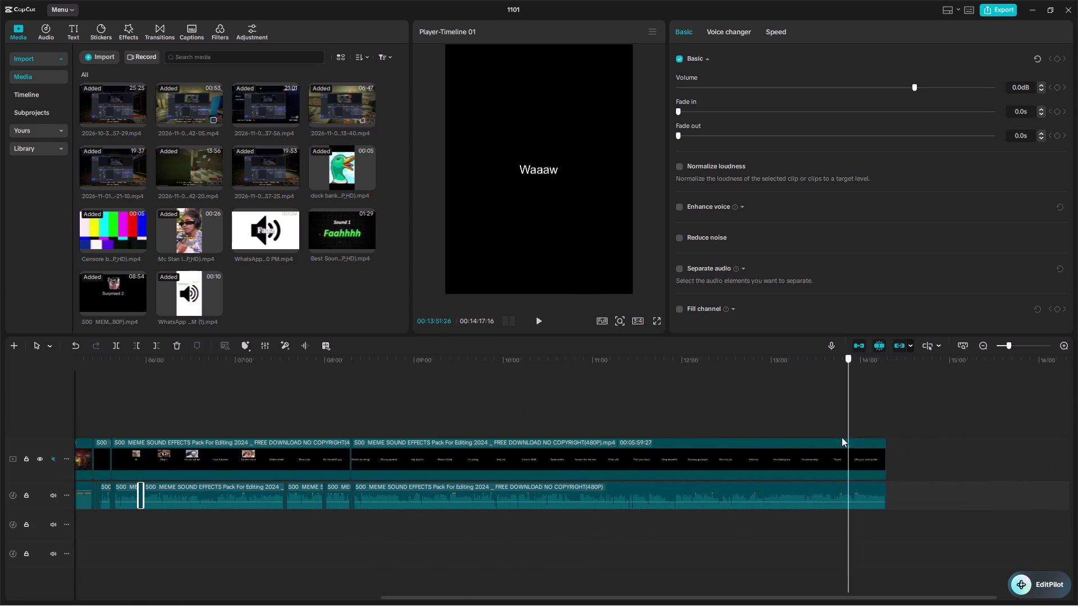
drag(842, 437, 112, 524)
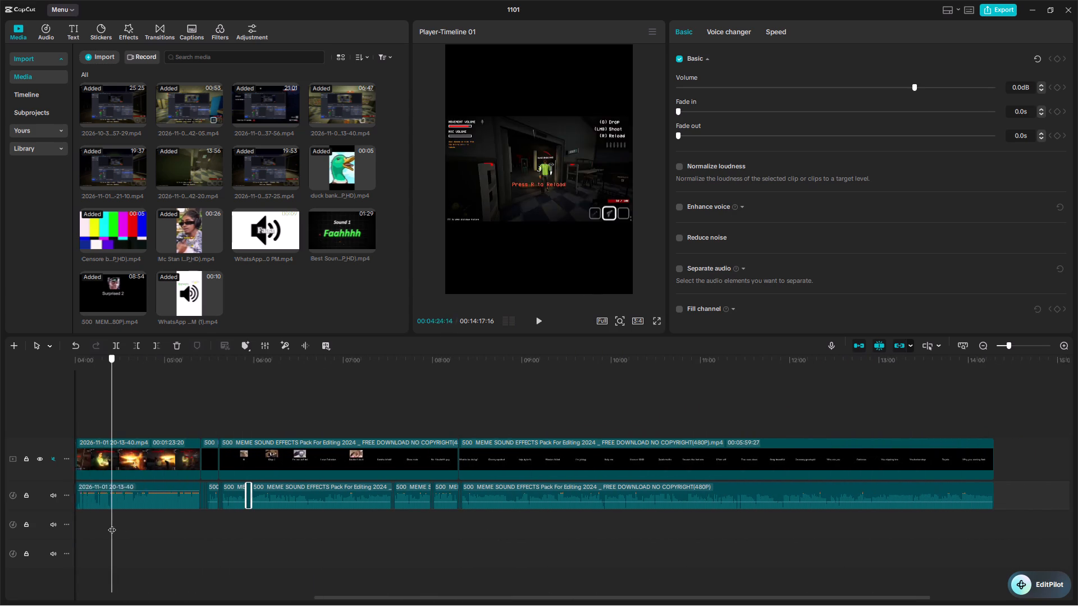
drag(112, 524, 227, 499)
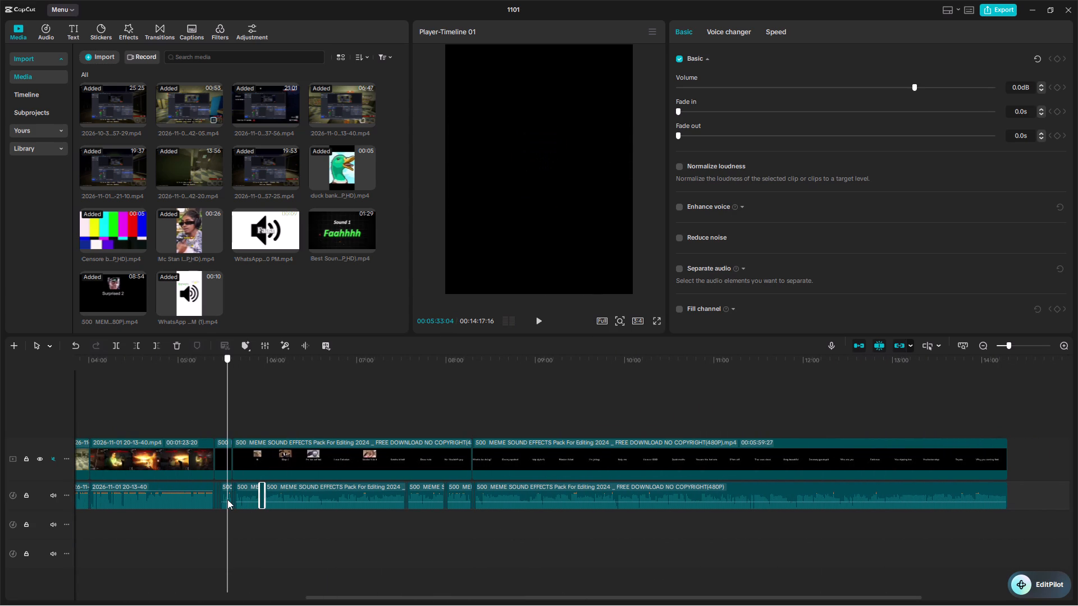
drag(227, 499, 229, 499)
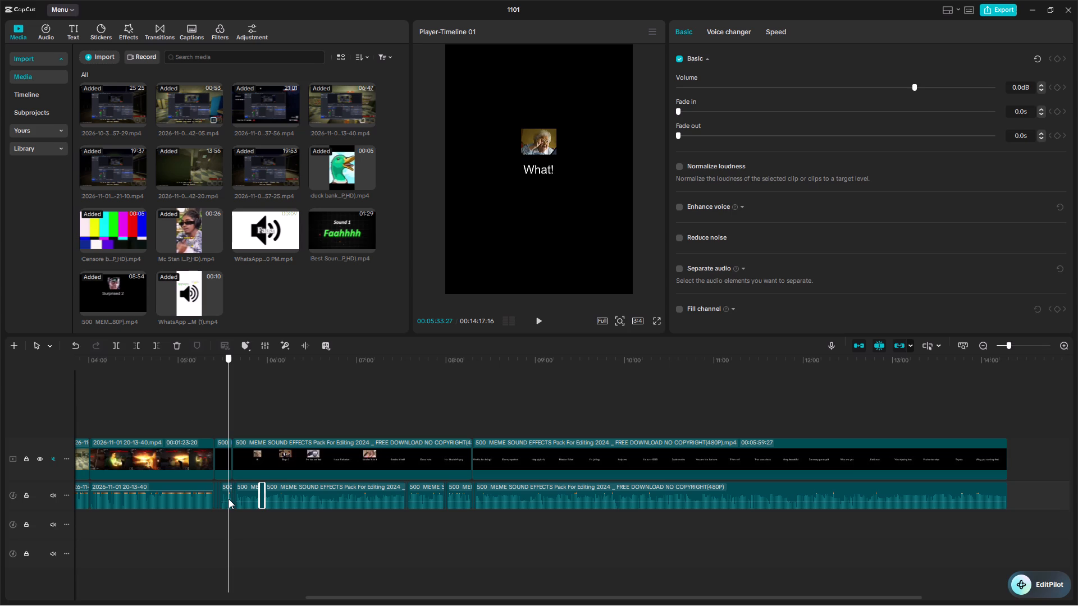
drag(229, 499, 403, 490)
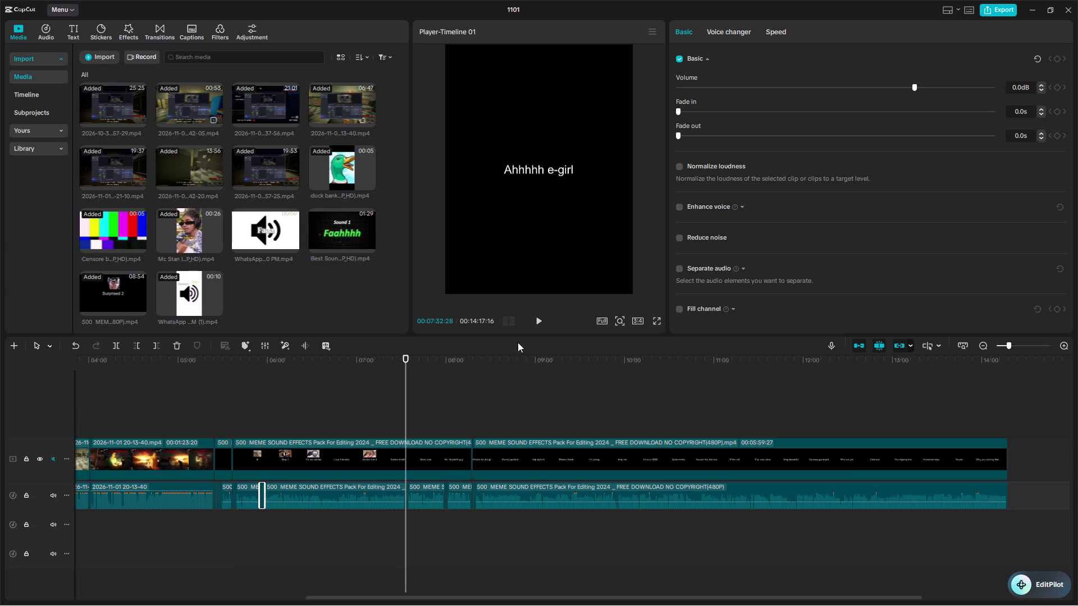
click(542, 321)
click(458, 547)
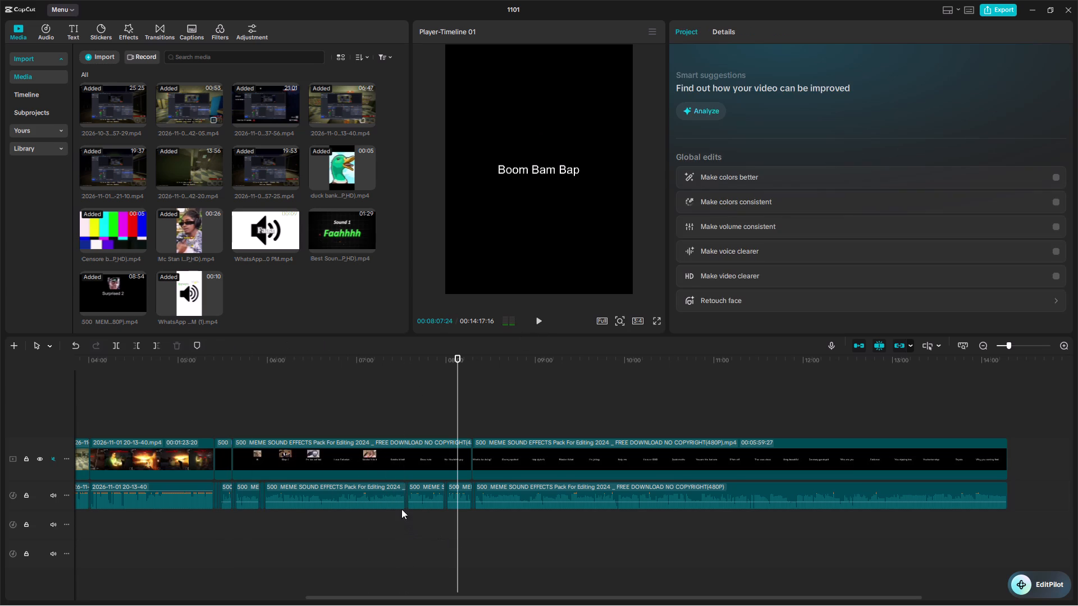
Copy the very short meme sound clip at about 7:59 on the main audio track.
click(407, 499)
click(407, 499)
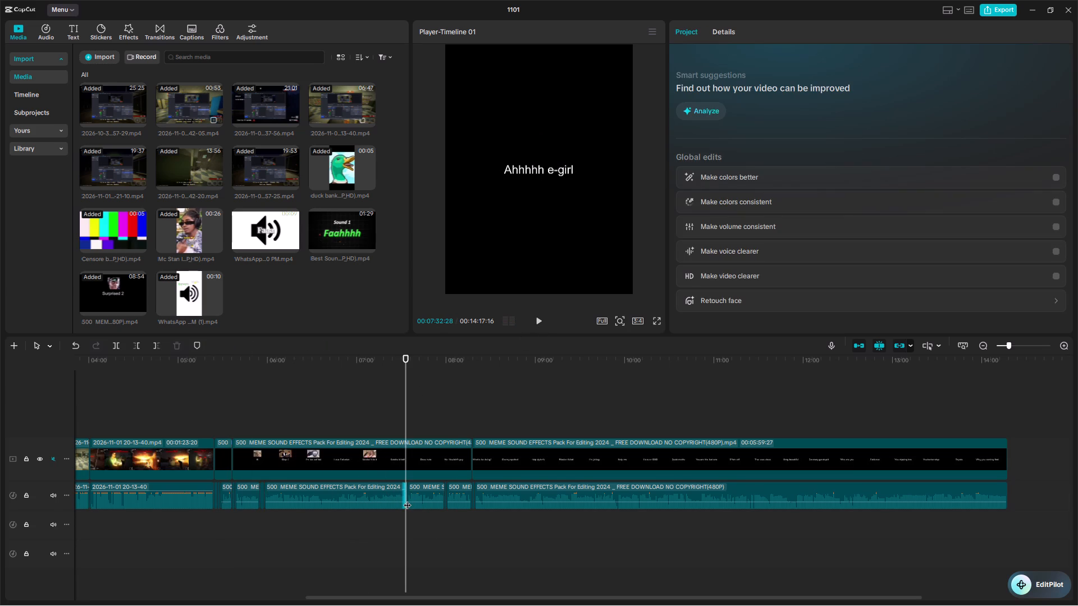
click(446, 518)
scroll(415, 522, up, 6)
click(1063, 345)
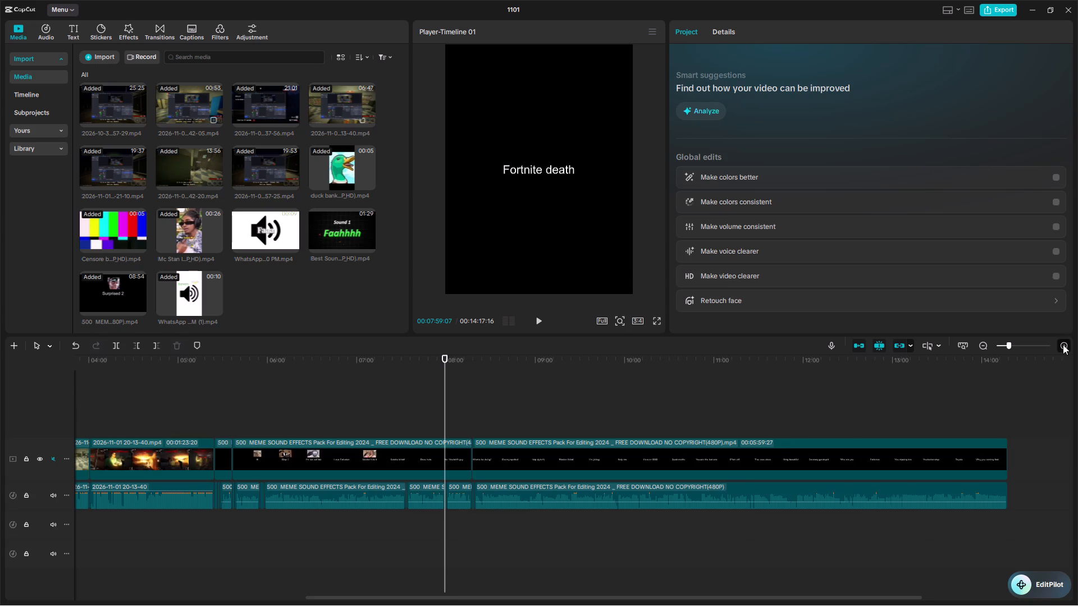
click(1063, 345)
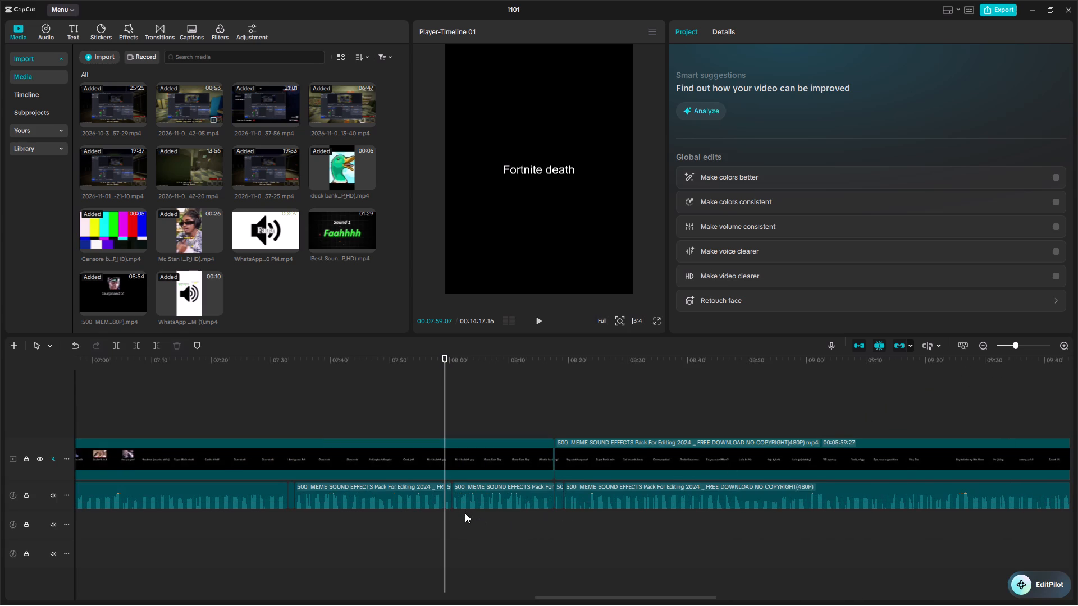
drag(443, 409, 420, 421)
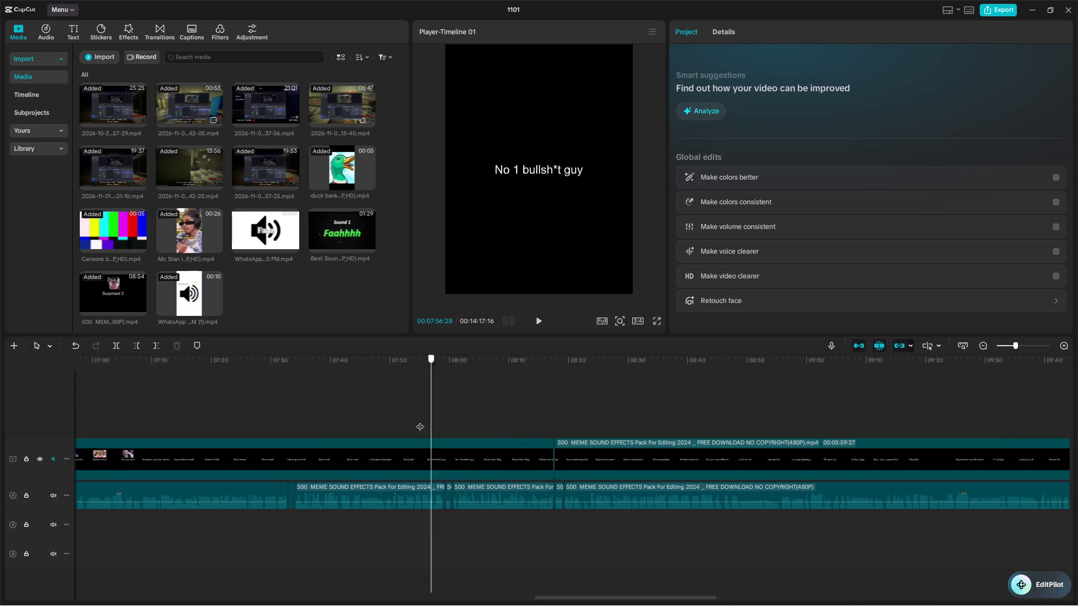
drag(420, 421, 401, 427)
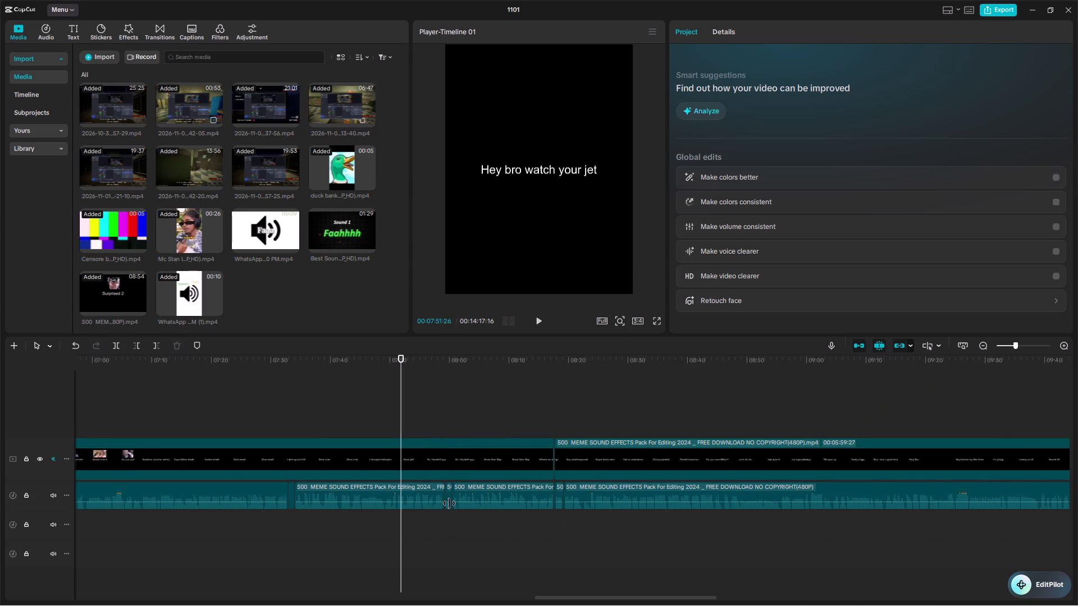
click(450, 503)
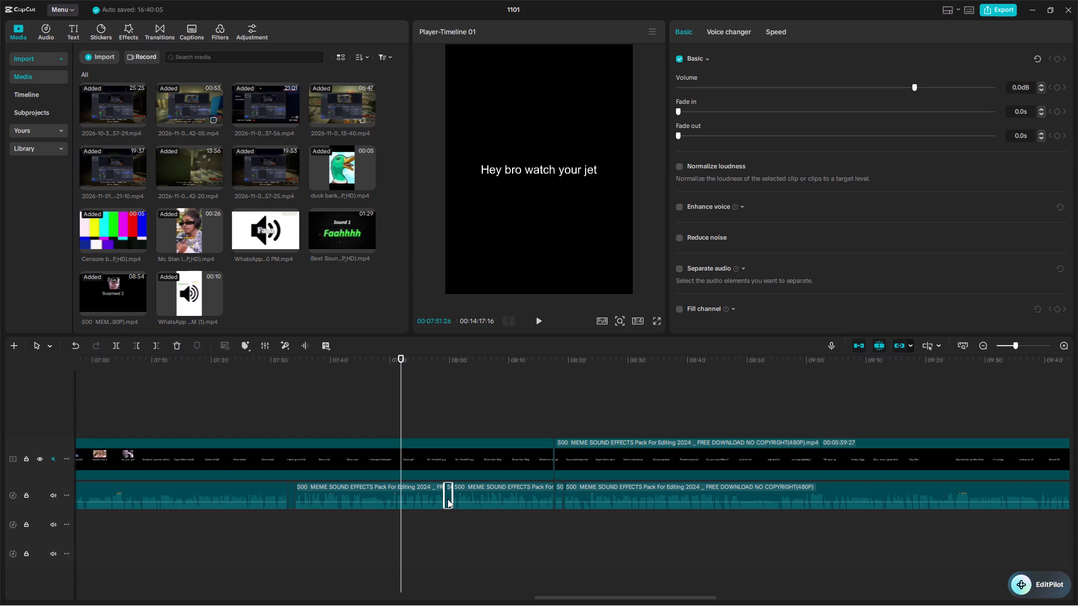
key(ctrl+c)
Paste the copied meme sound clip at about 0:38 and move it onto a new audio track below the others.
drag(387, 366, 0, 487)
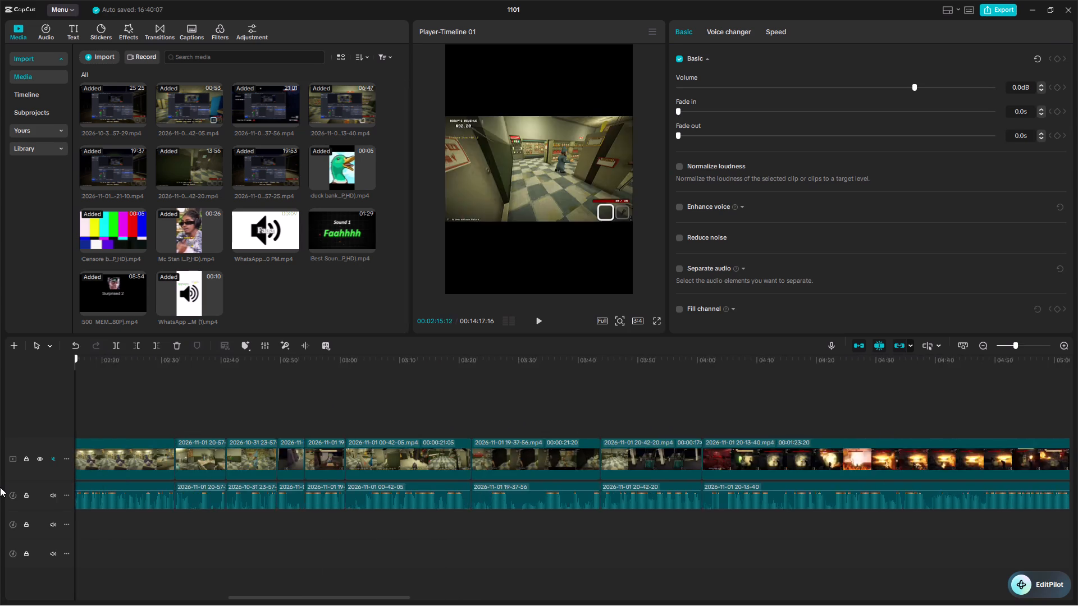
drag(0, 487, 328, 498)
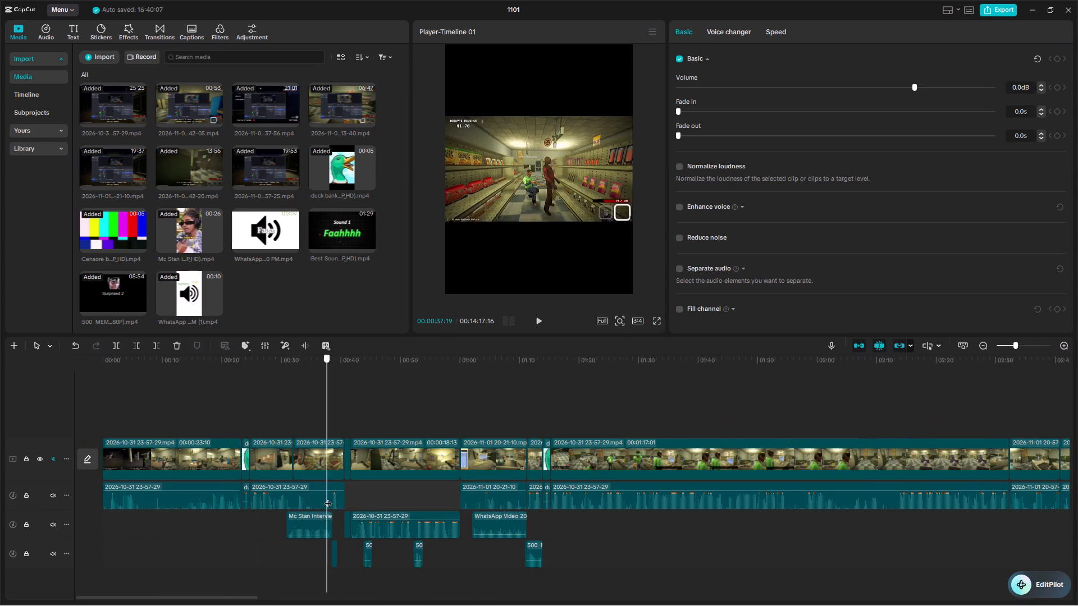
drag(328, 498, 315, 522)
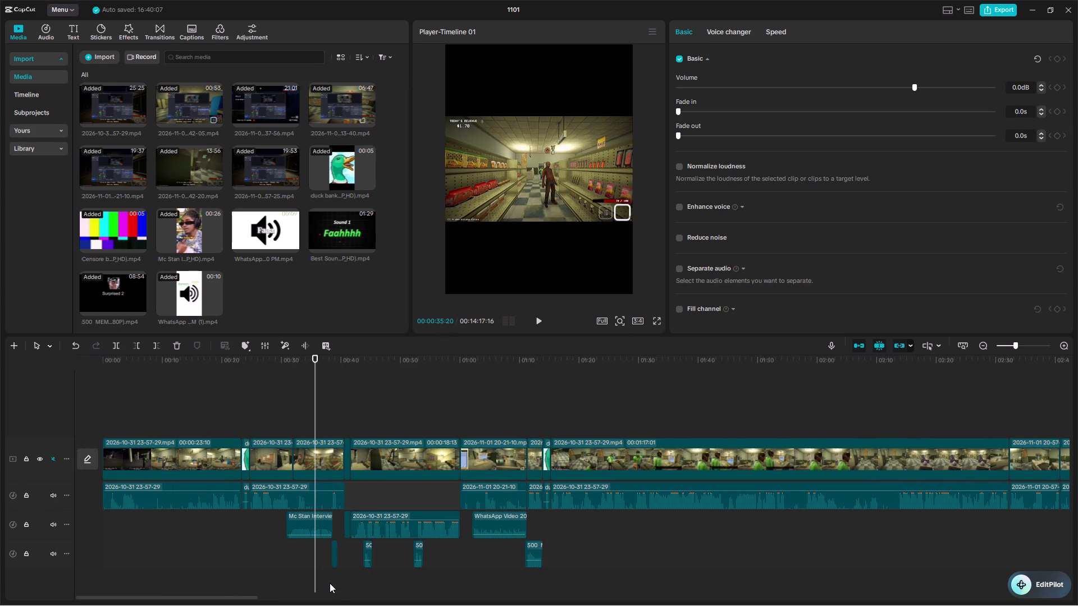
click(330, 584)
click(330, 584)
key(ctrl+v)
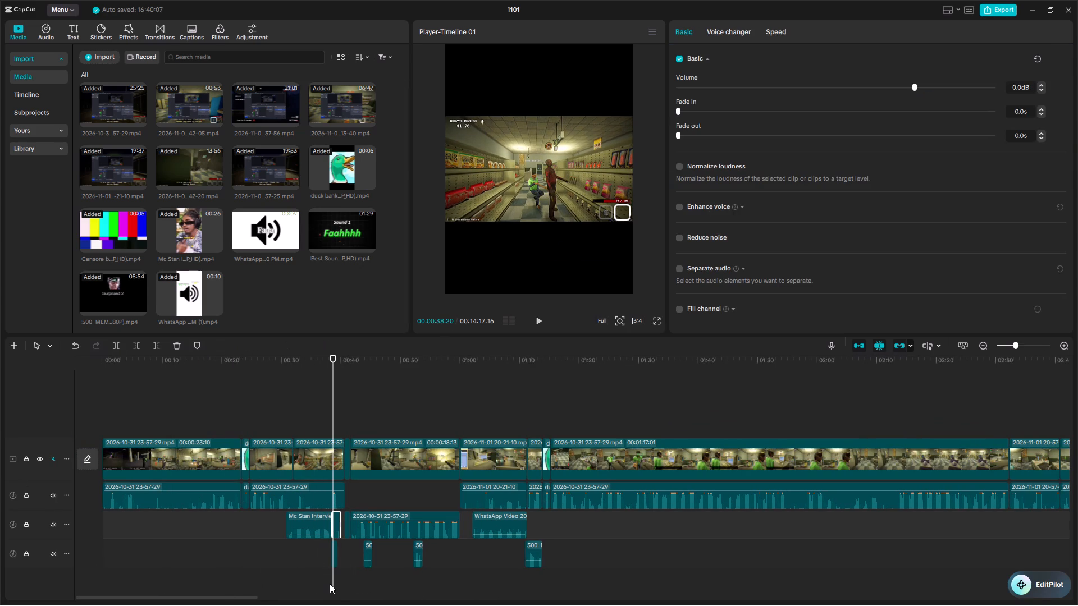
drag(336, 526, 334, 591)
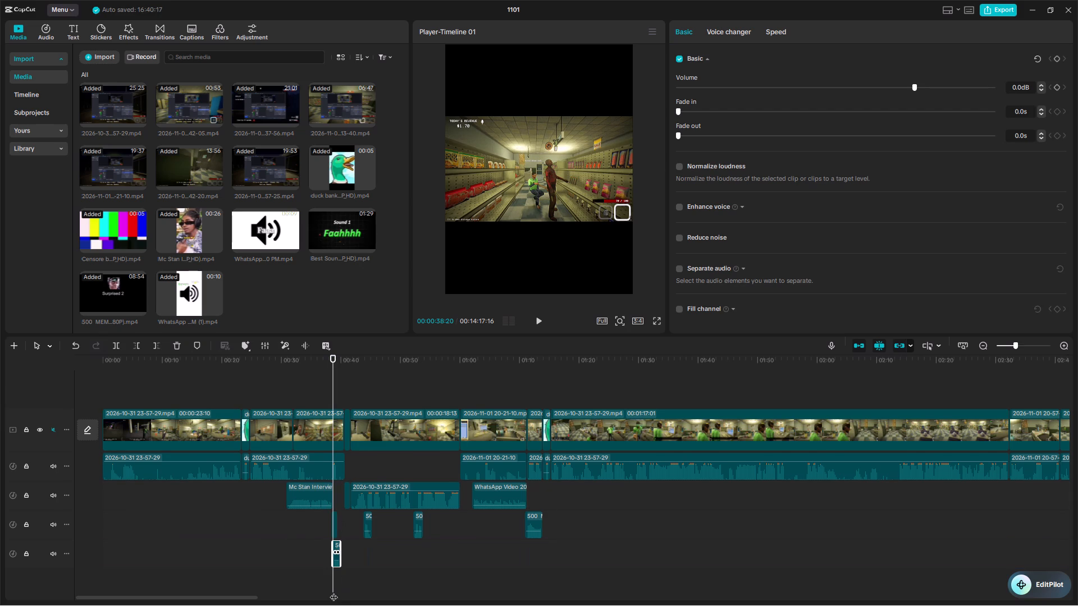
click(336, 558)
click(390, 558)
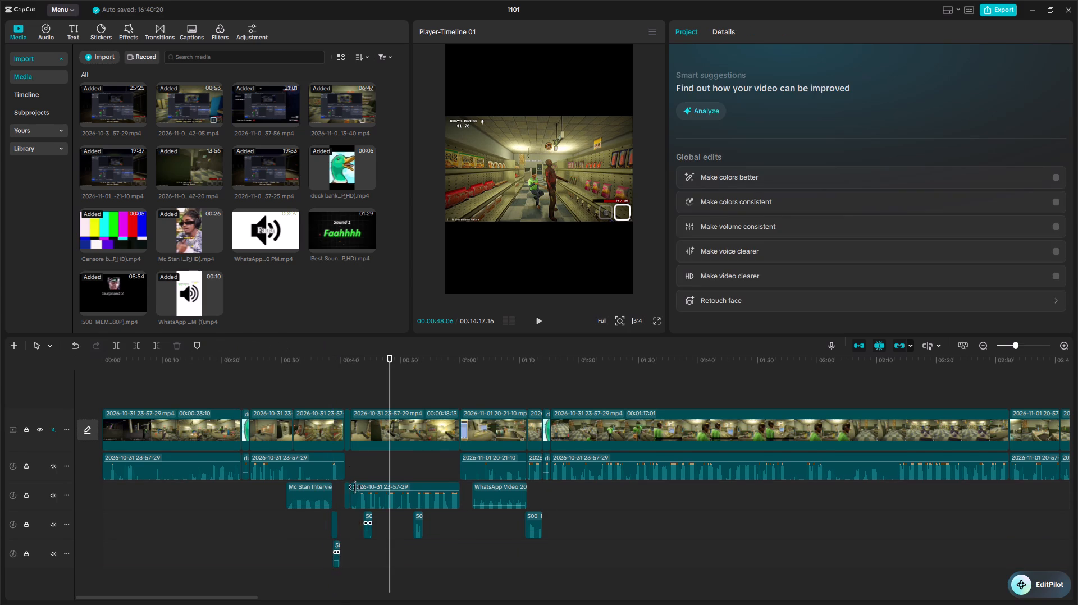
Play the opening scene from about 0:30 to 0:40 to hear the pasted meme sound in context.
drag(385, 383, 323, 400)
drag(391, 370, 284, 385)
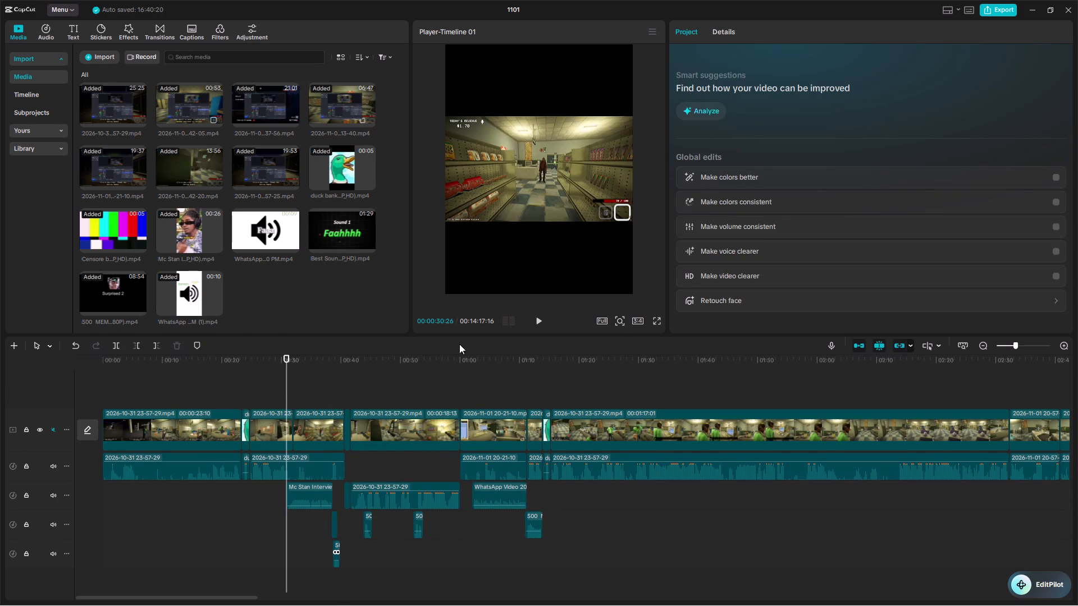
click(533, 321)
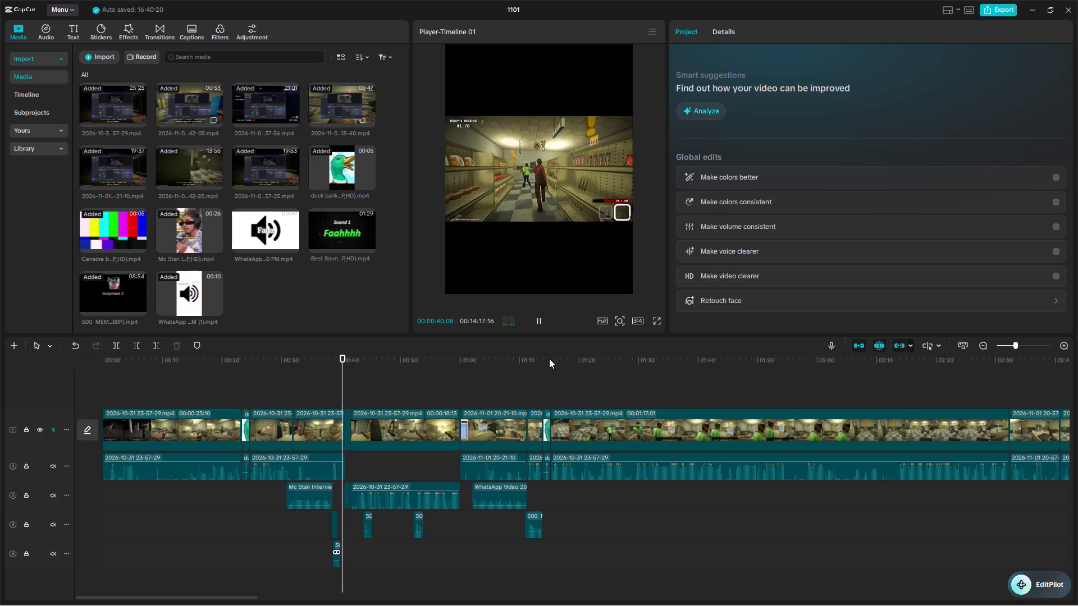
click(407, 562)
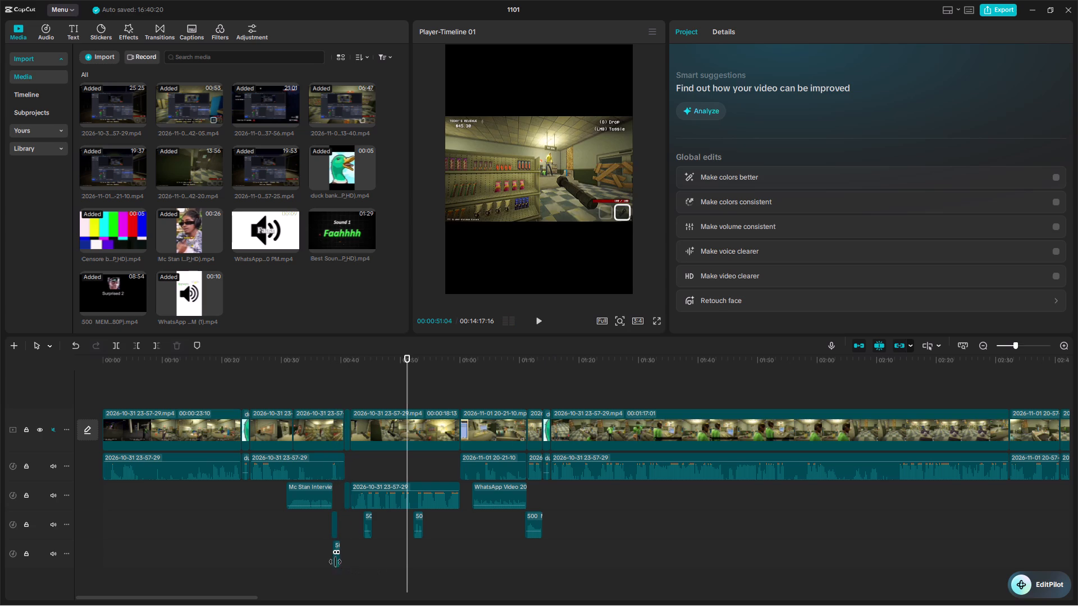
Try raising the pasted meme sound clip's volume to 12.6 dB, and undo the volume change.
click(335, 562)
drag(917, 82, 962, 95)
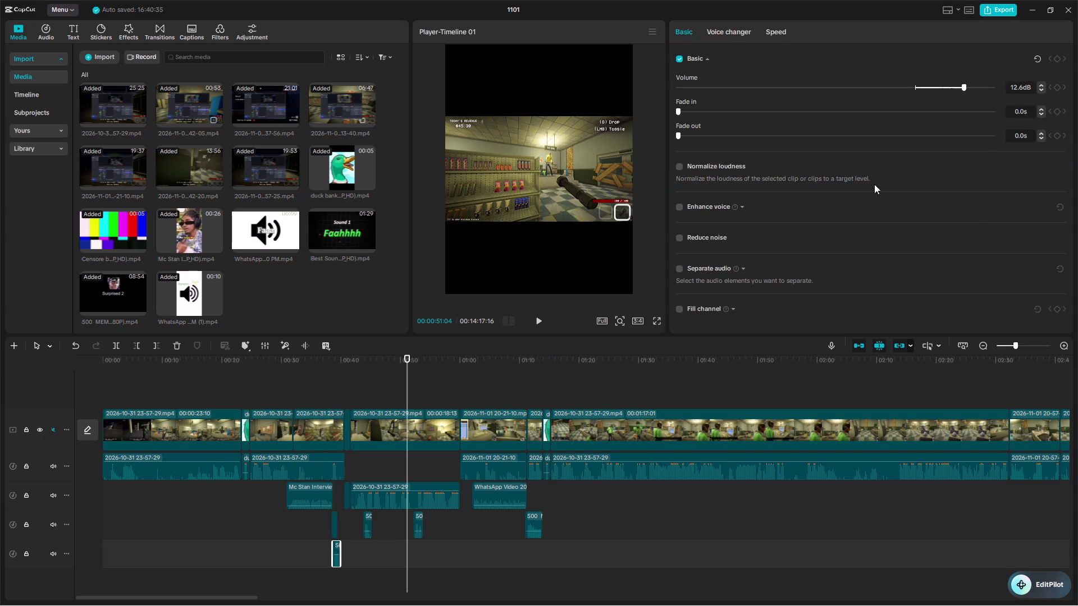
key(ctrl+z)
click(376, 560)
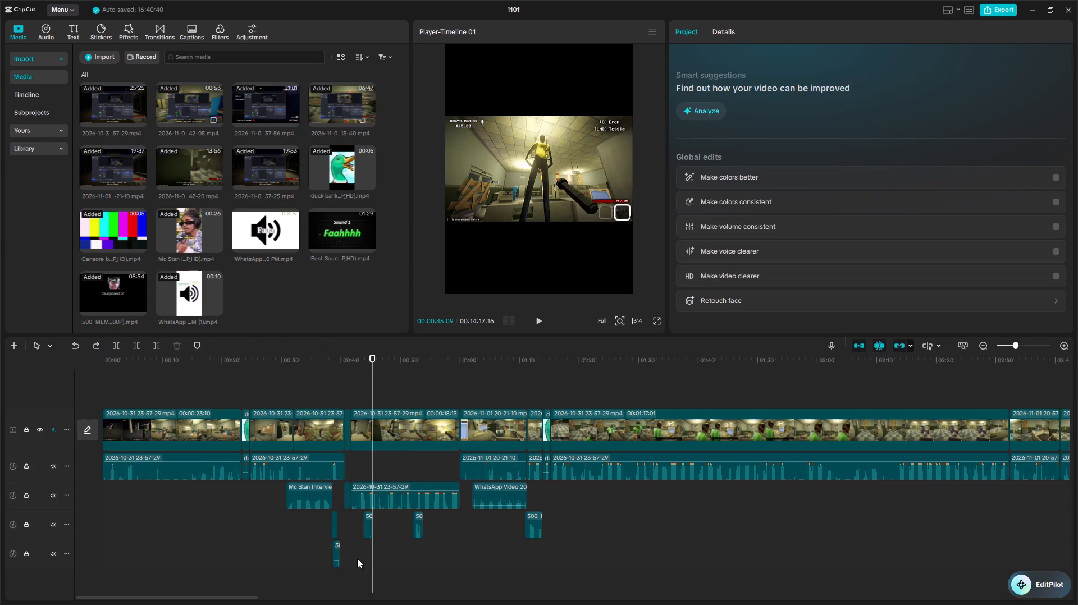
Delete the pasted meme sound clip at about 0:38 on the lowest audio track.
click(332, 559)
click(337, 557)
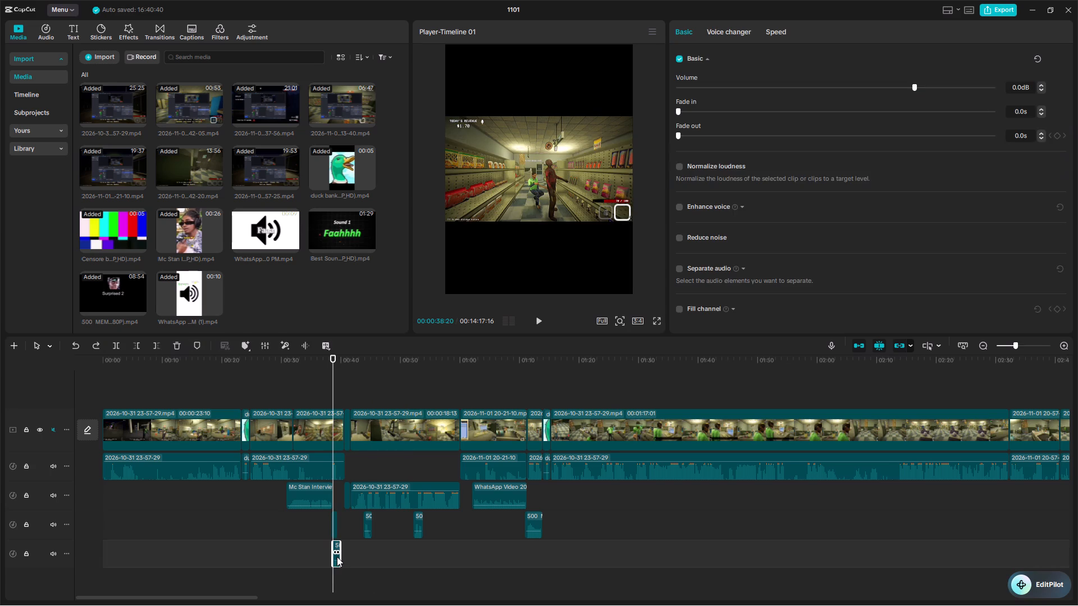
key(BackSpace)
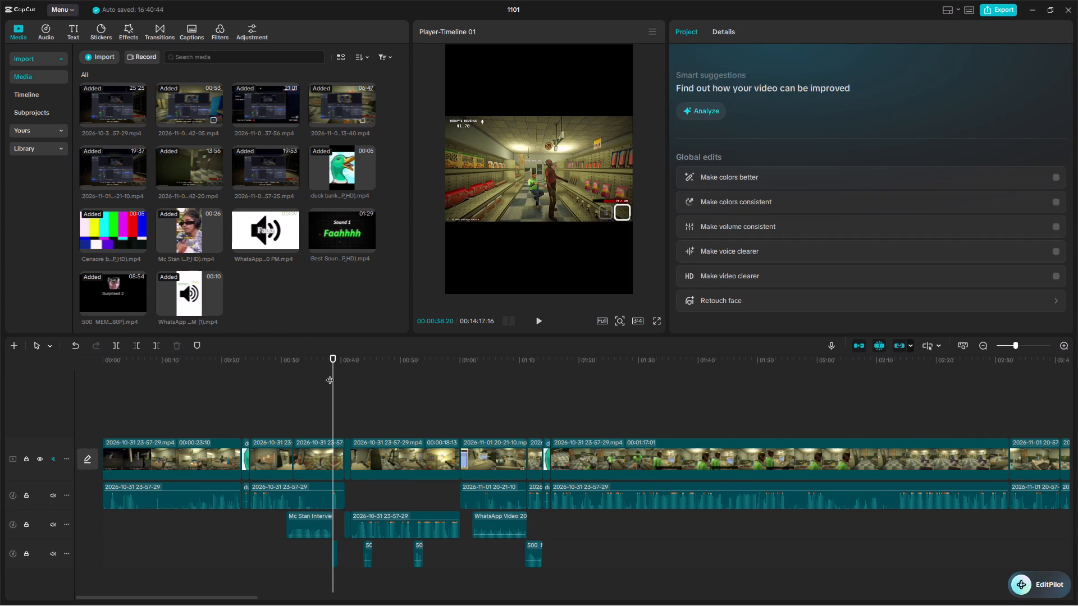
Audition the short cut meme sounds at about 7:59 and 7:32 on the main audio track.
drag(332, 374, 1077, 333)
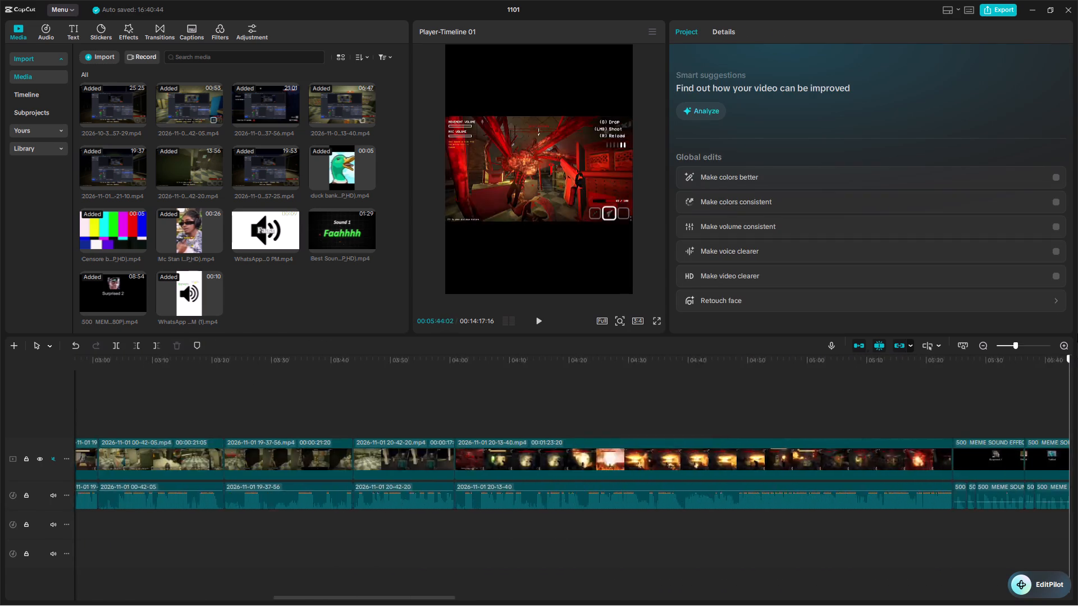
drag(1077, 333, 476, 405)
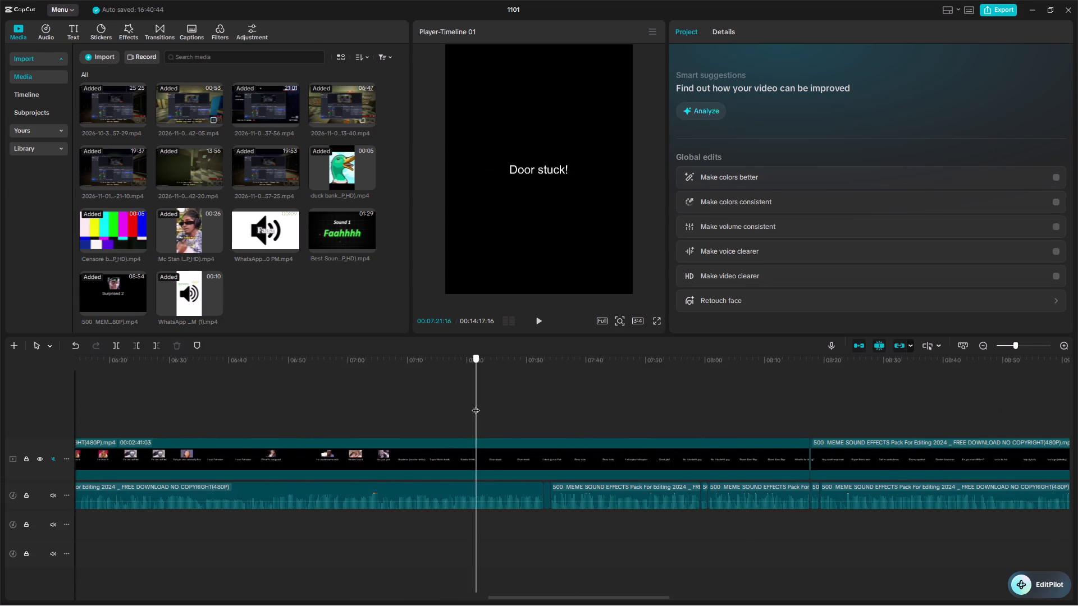
drag(476, 405, 696, 384)
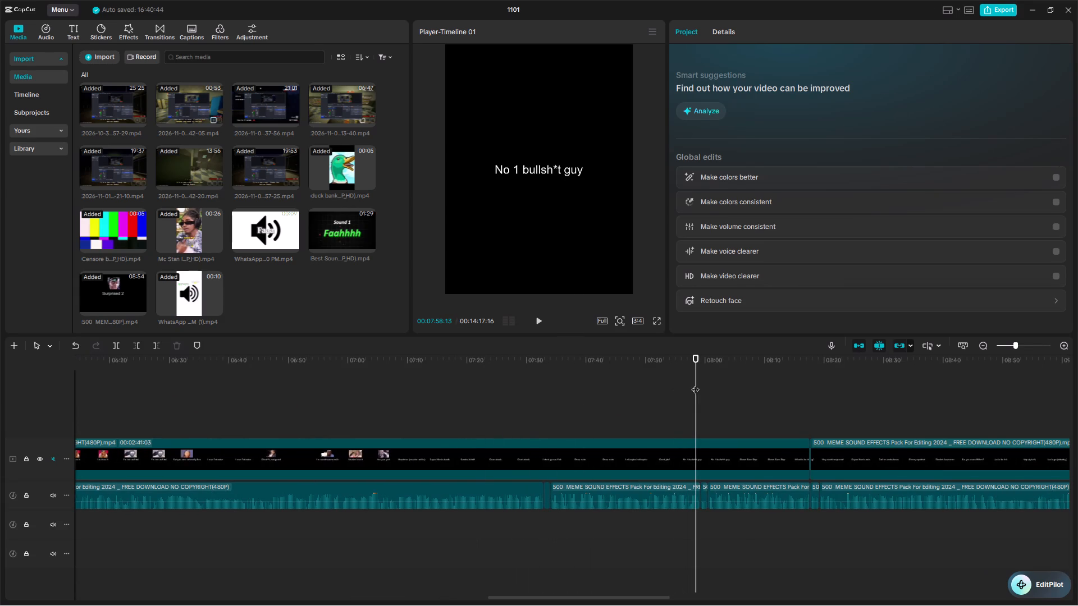
click(540, 326)
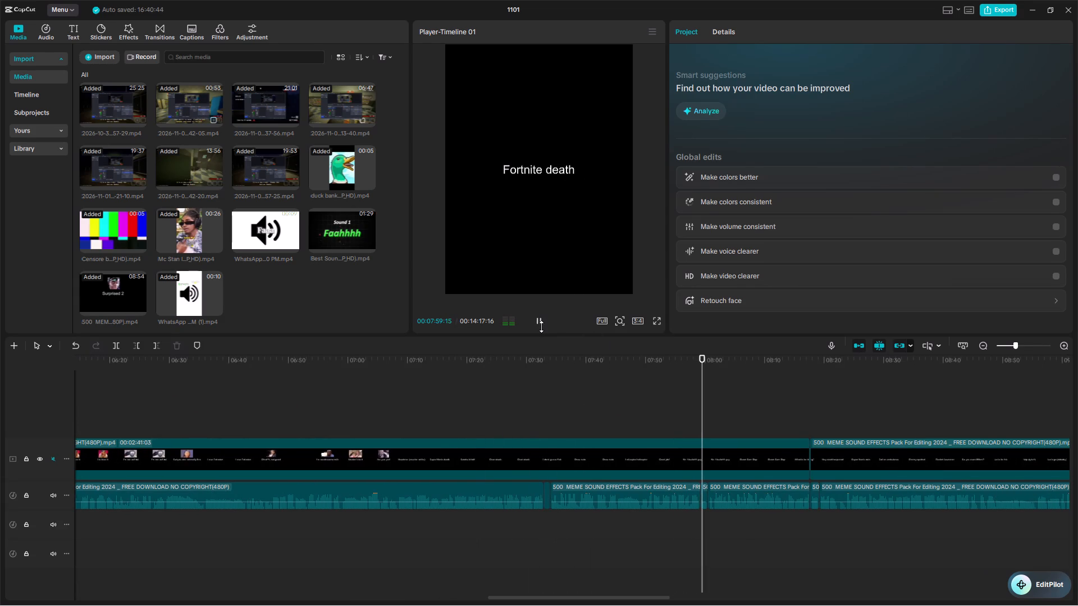
drag(711, 406, 536, 433)
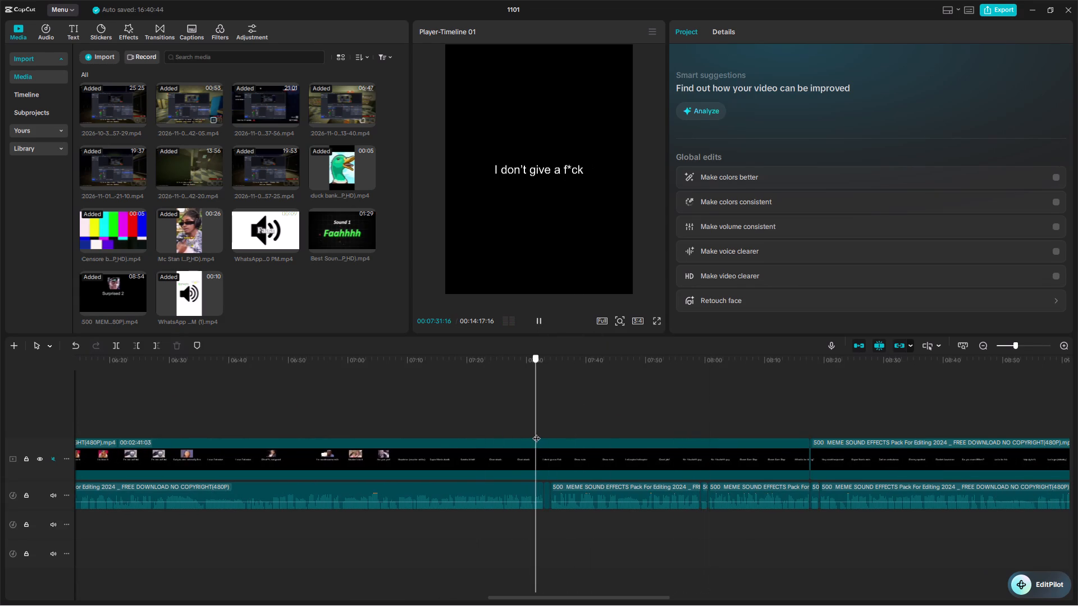
drag(536, 433, 538, 433)
click(545, 327)
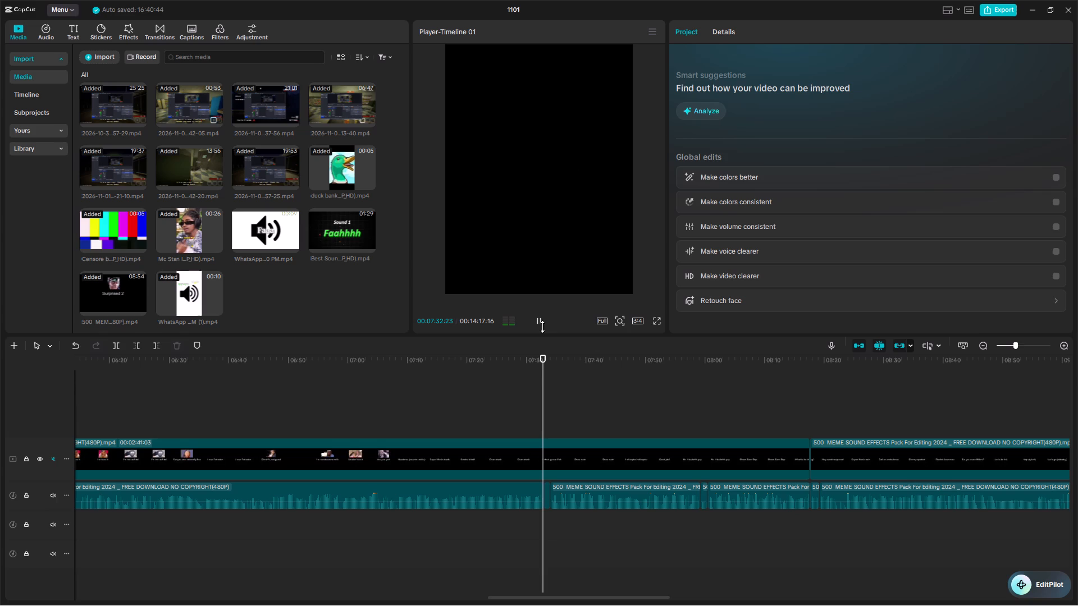
click(542, 327)
click(590, 531)
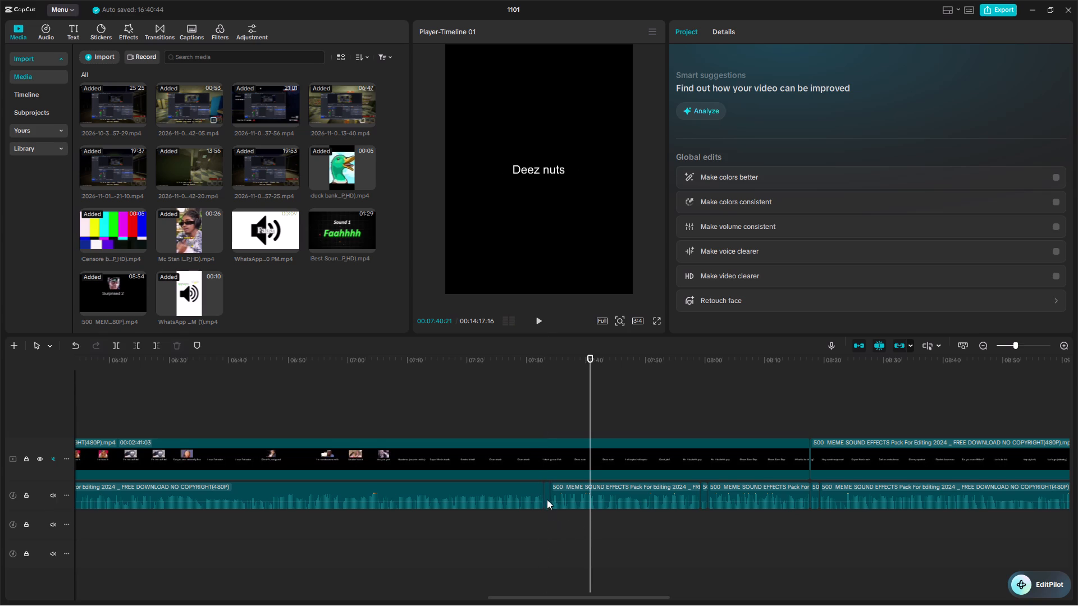
Copy the very short meme sound clip at about 7:33 on the main audio track.
click(547, 499)
key(ctrl+c)
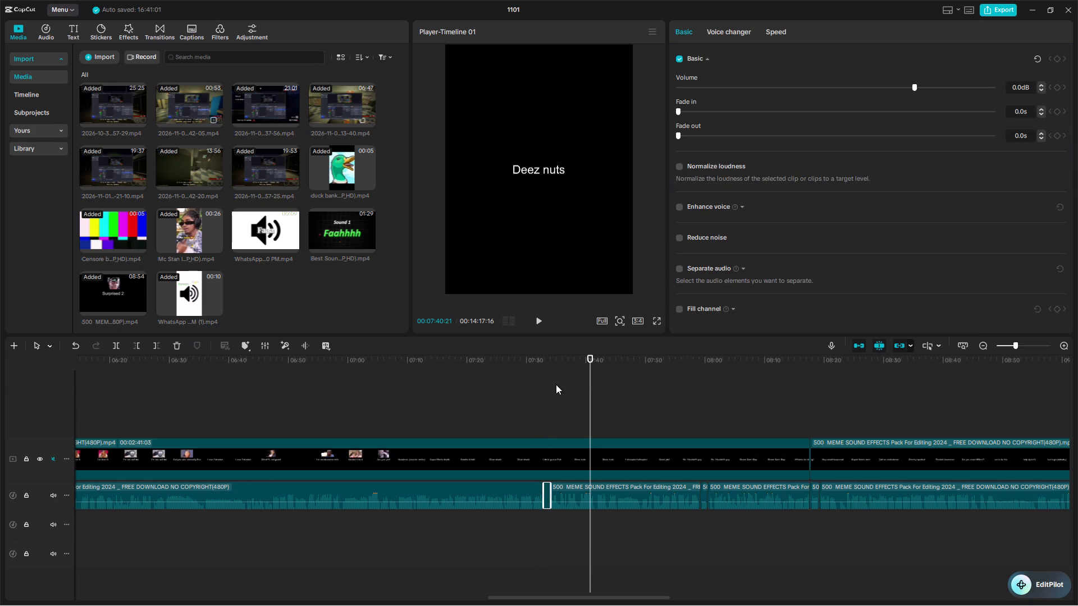
Paste the copied meme sound into the opening scene and place it at about 0:38 on a new lowest audio track.
drag(588, 370, 264, 415)
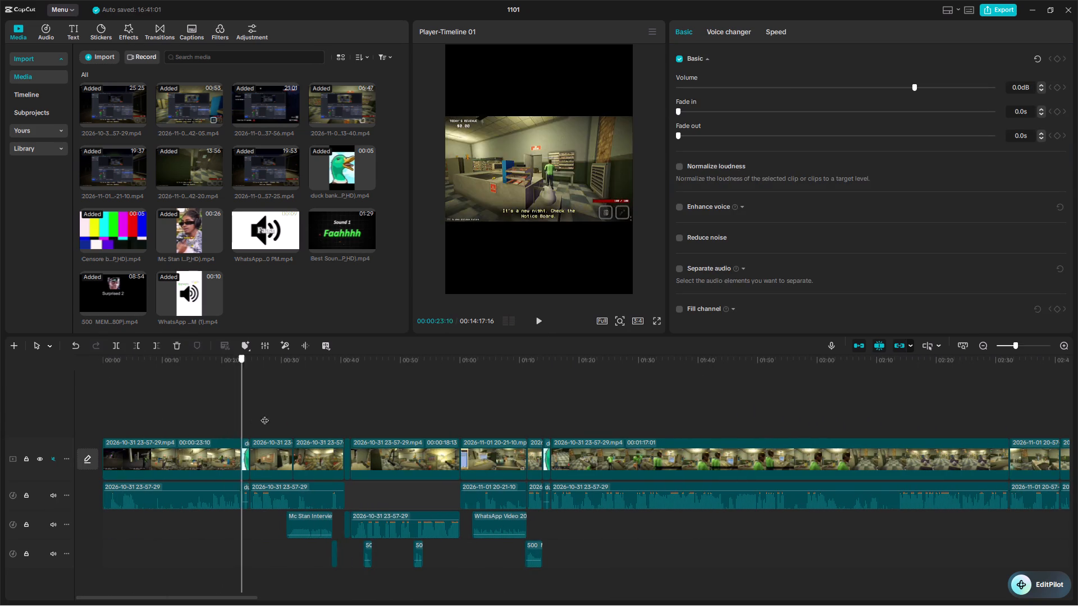
drag(264, 415, 276, 415)
click(336, 577)
key(ctrl+v)
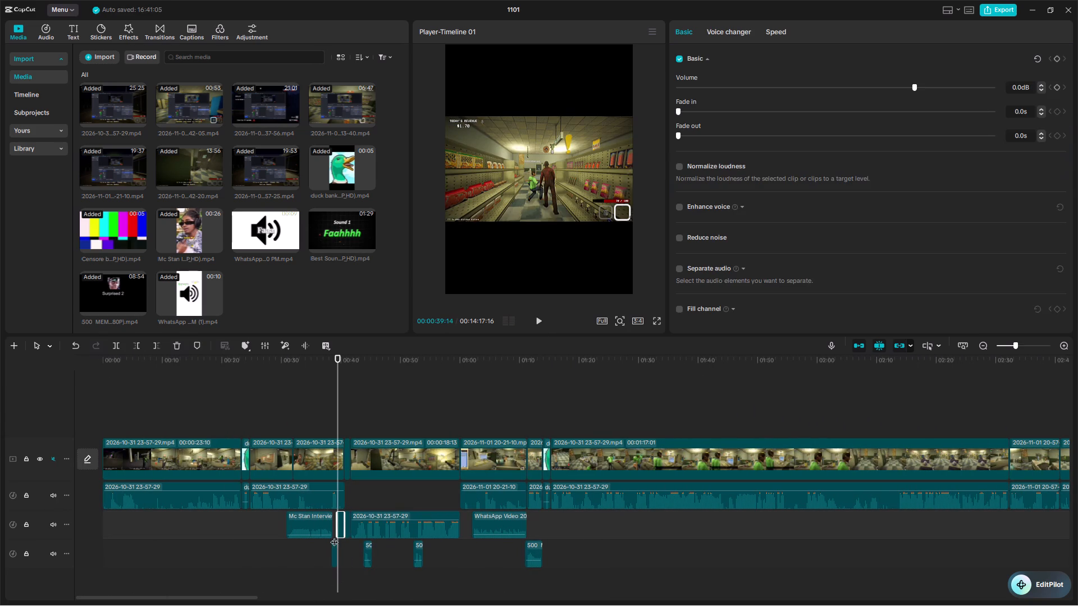
click(359, 581)
drag(339, 531, 338, 543)
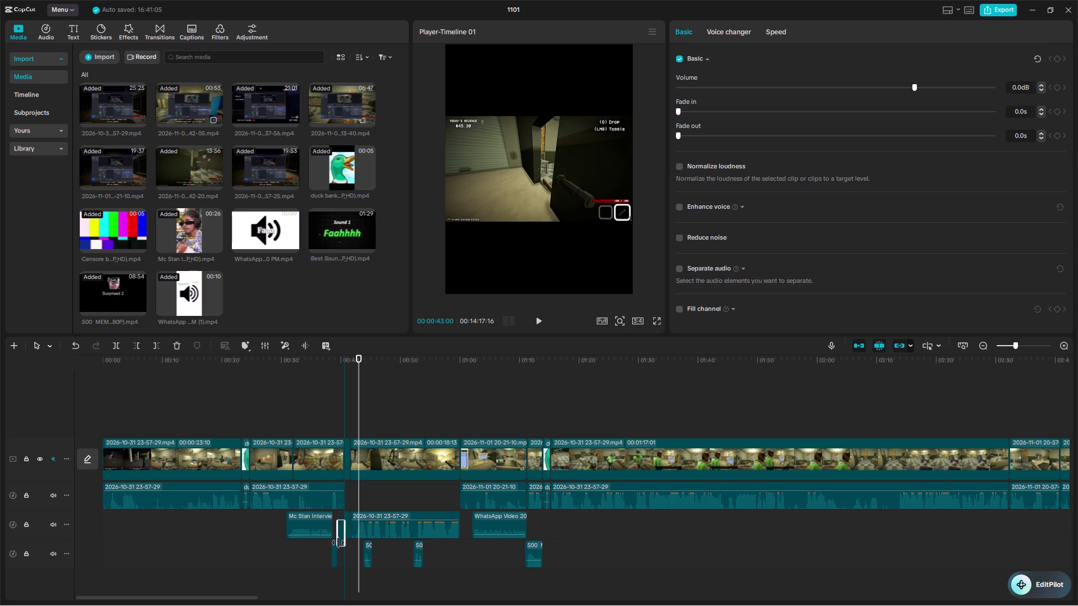
drag(338, 543, 333, 596)
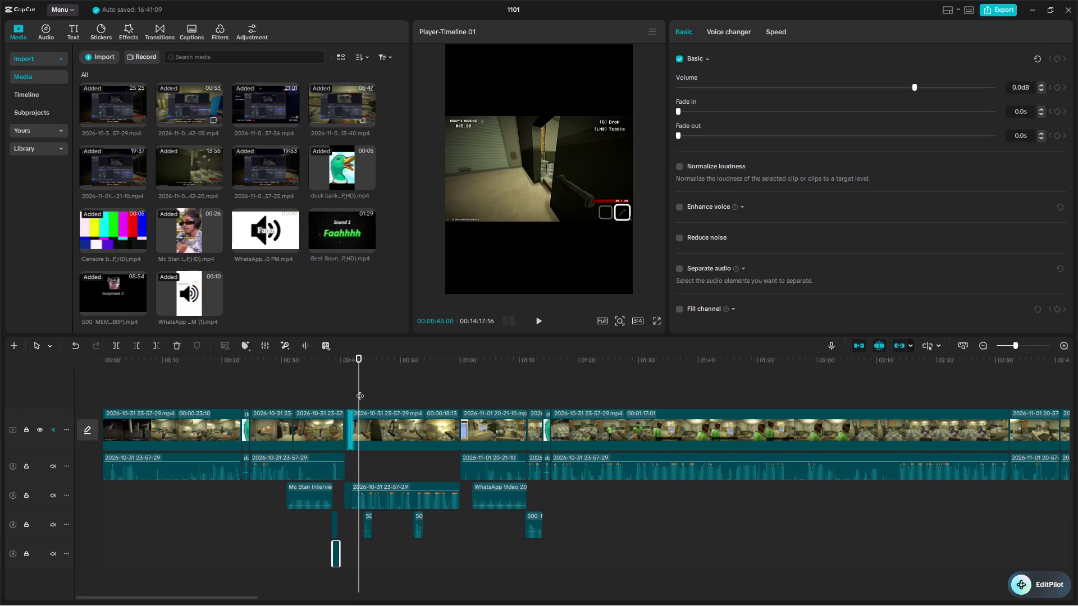
Preview the newly placed meme sound in the opening scene and return the playhead to about 0:37.
drag(359, 380, 325, 387)
click(541, 324)
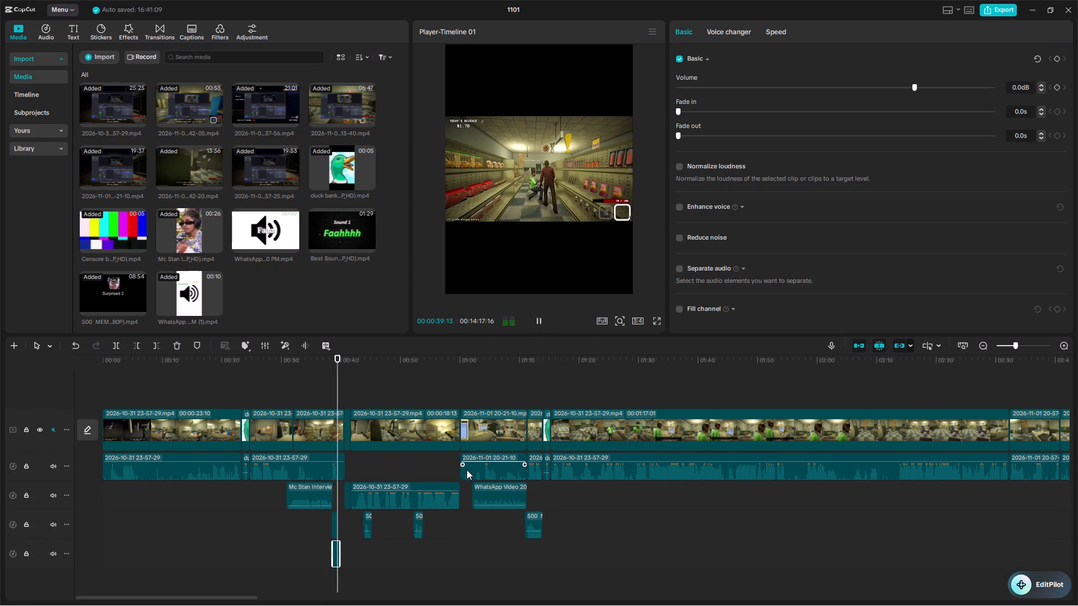
click(446, 555)
drag(435, 408, 433, 408)
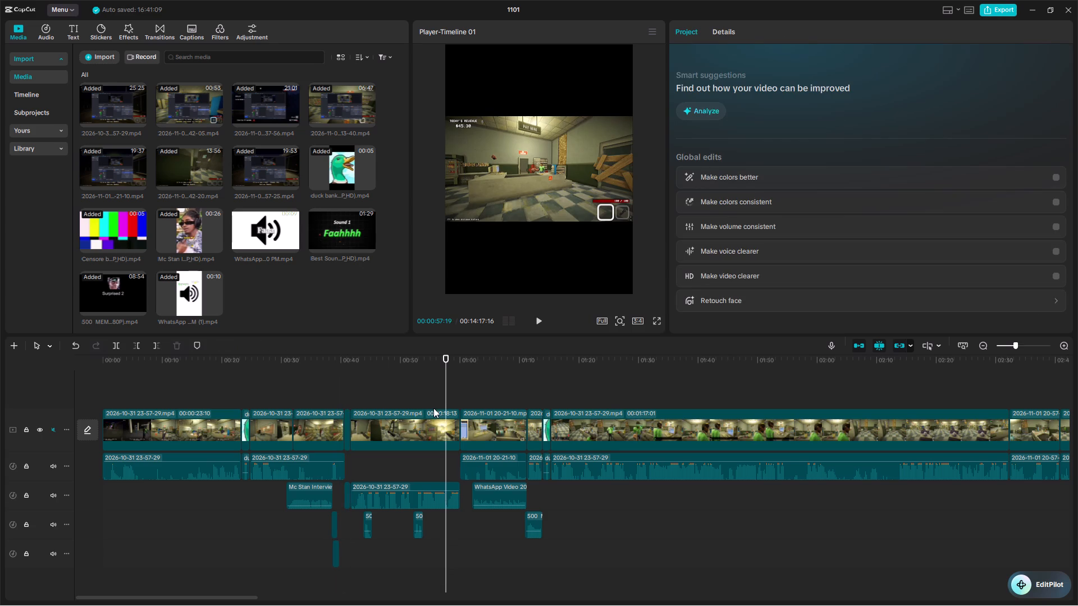
drag(433, 408, 419, 412)
drag(446, 368, 390, 388)
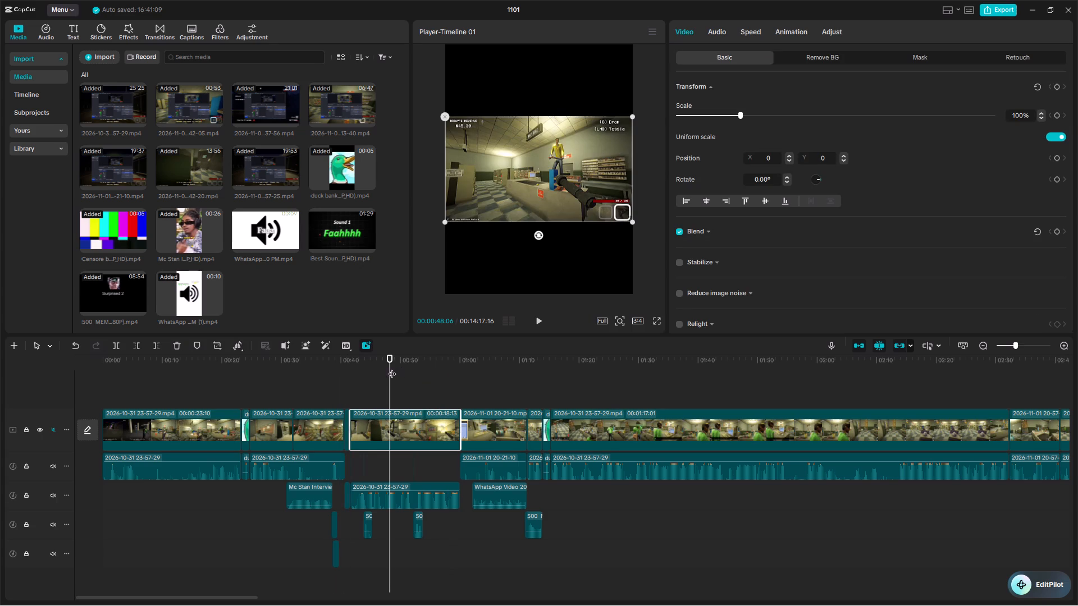
drag(392, 368, 334, 401)
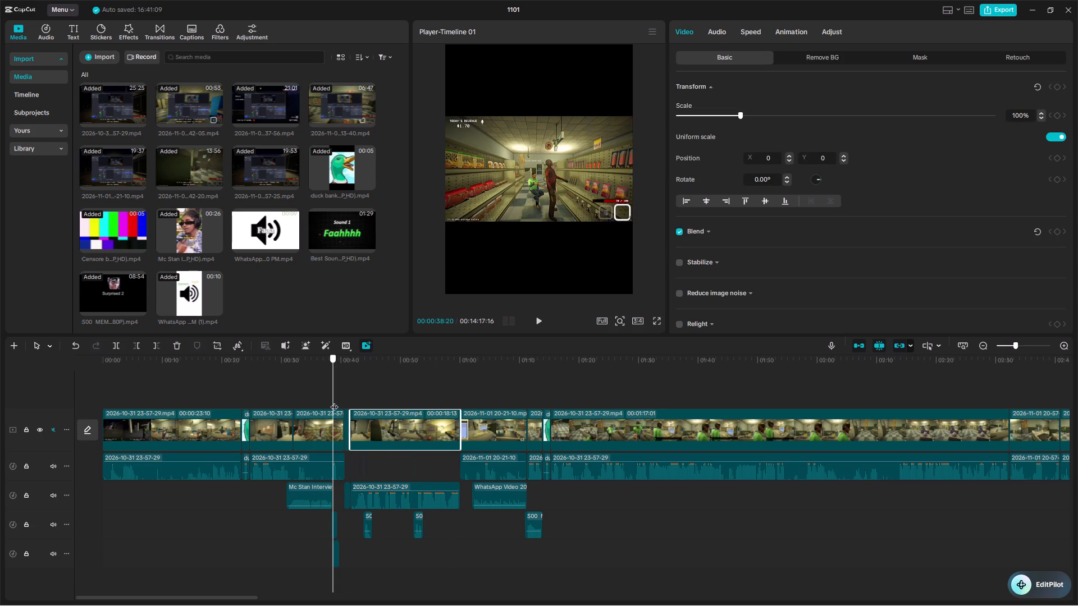
drag(334, 401, 328, 403)
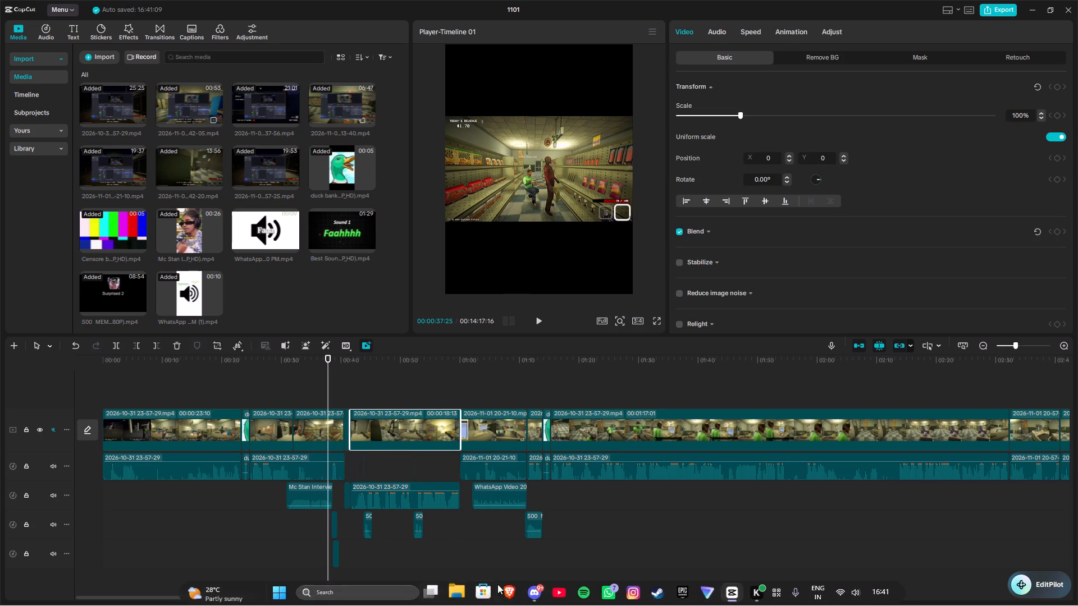
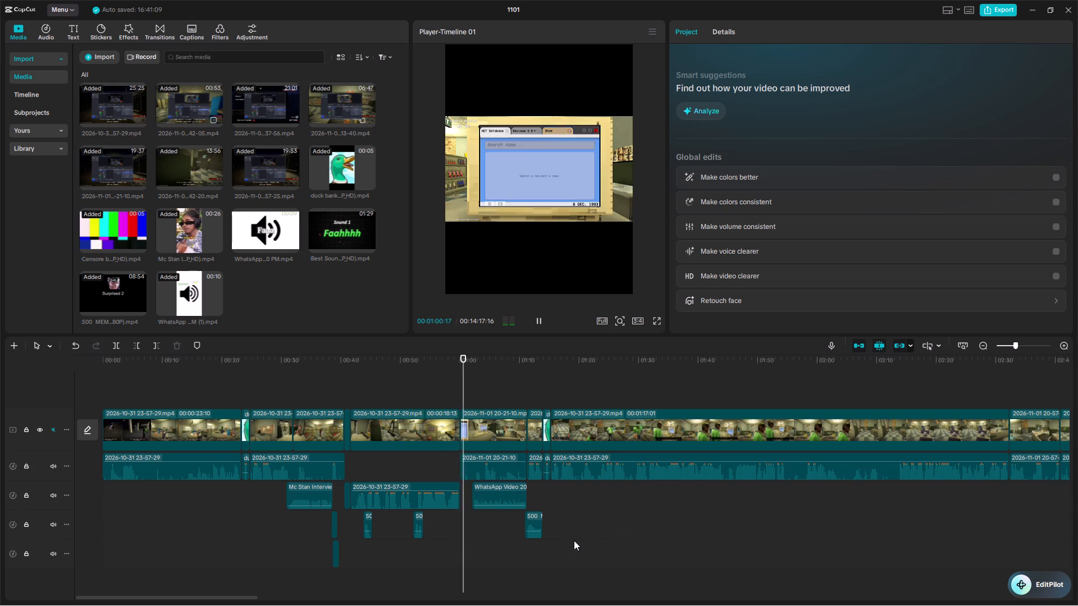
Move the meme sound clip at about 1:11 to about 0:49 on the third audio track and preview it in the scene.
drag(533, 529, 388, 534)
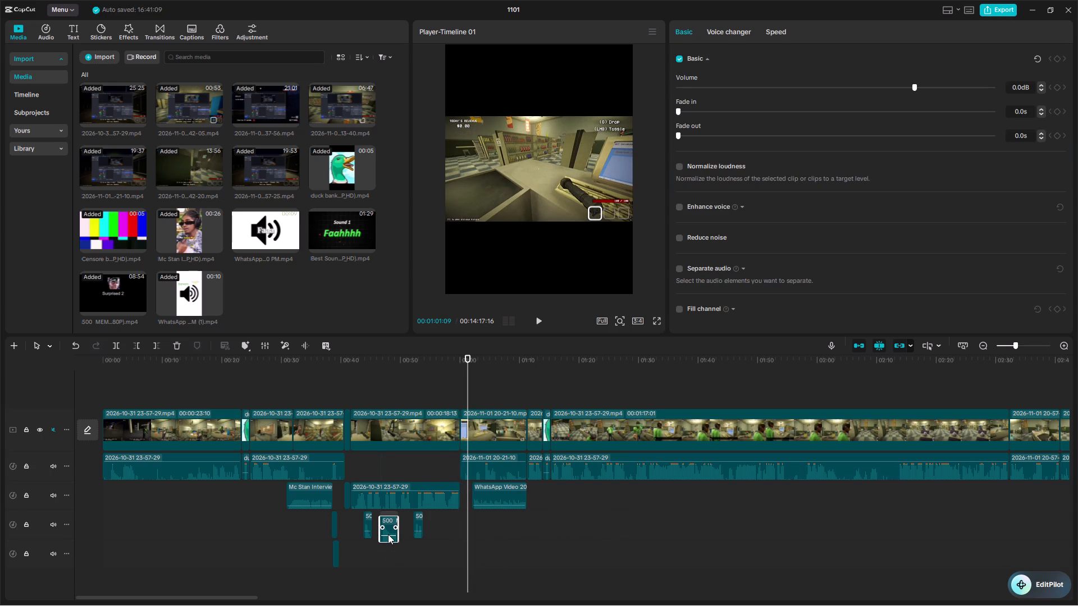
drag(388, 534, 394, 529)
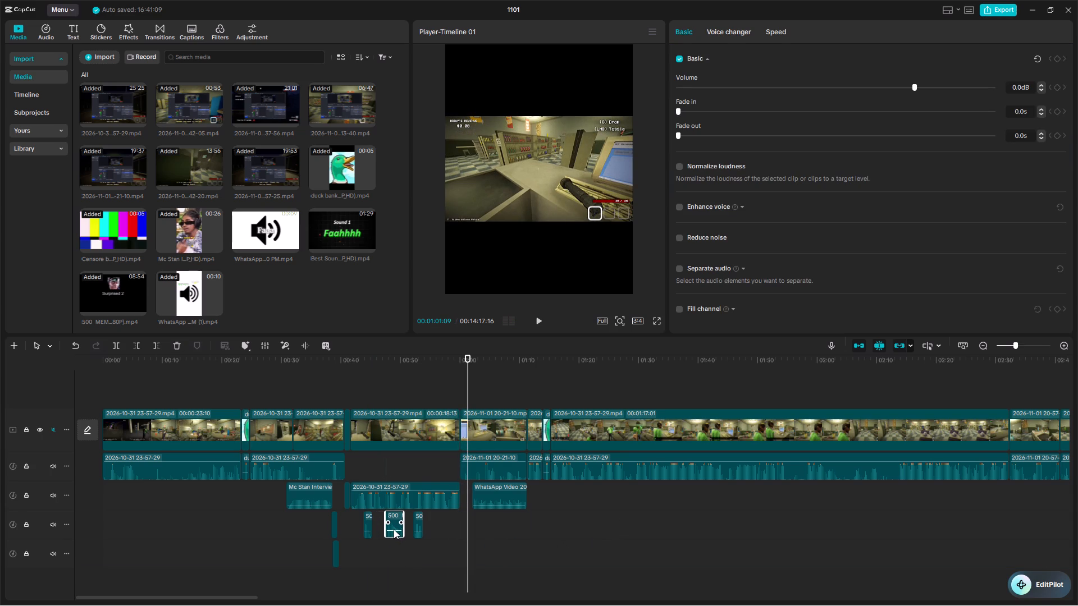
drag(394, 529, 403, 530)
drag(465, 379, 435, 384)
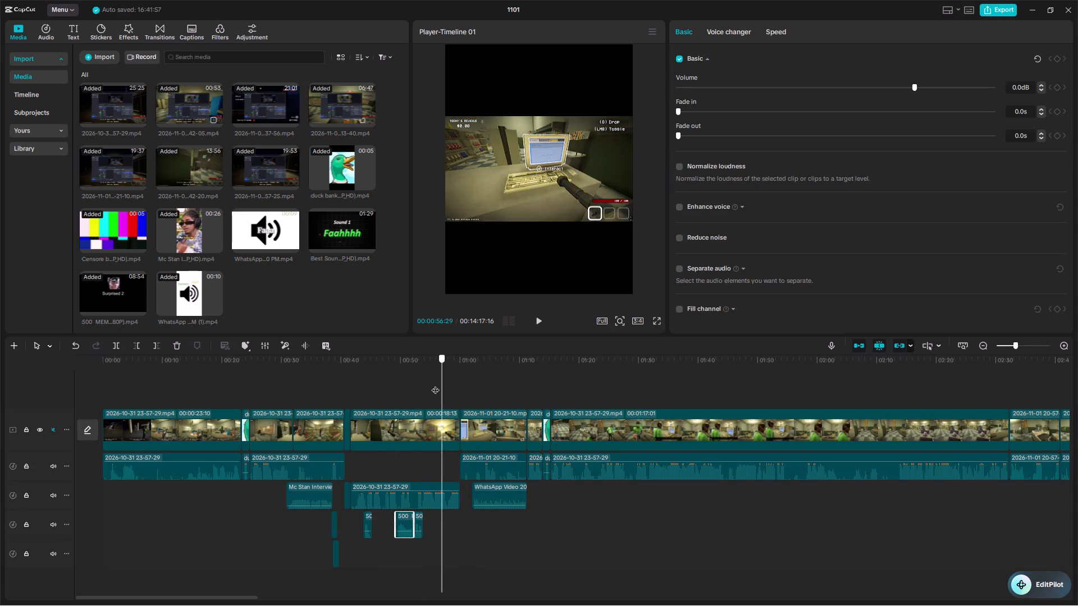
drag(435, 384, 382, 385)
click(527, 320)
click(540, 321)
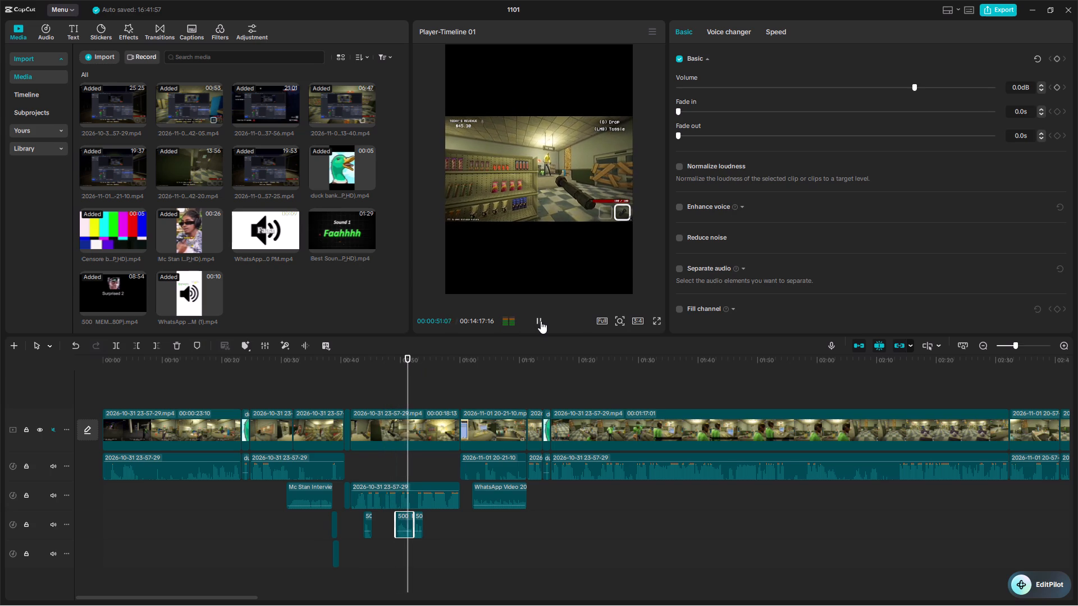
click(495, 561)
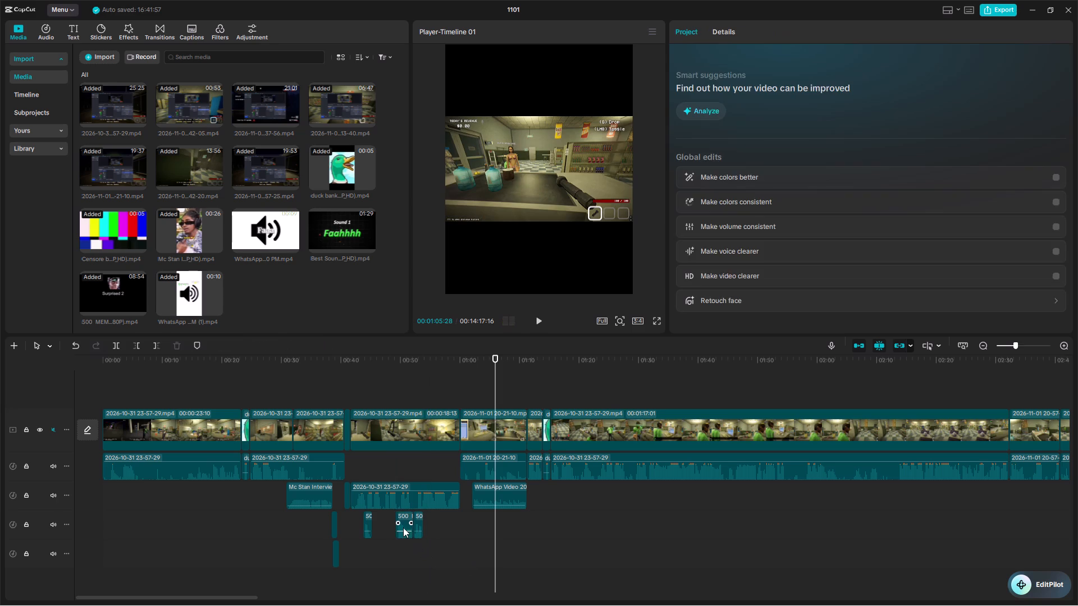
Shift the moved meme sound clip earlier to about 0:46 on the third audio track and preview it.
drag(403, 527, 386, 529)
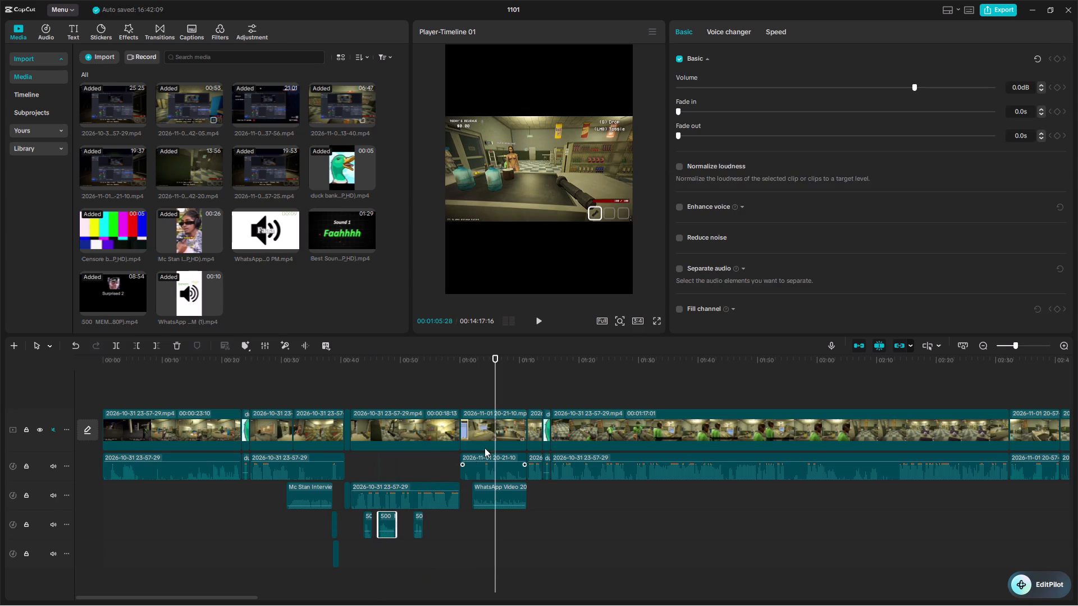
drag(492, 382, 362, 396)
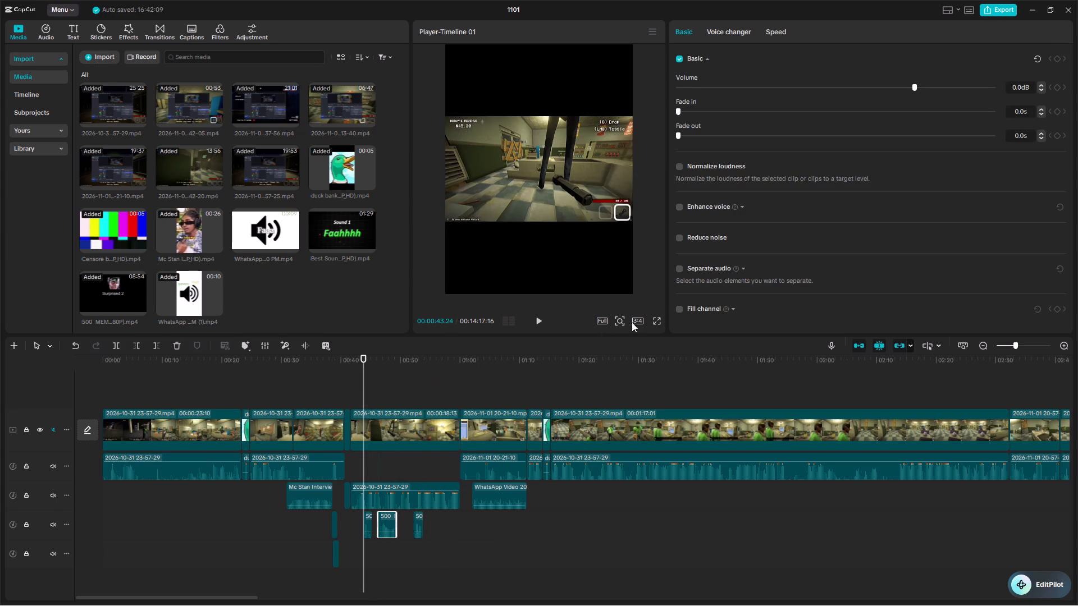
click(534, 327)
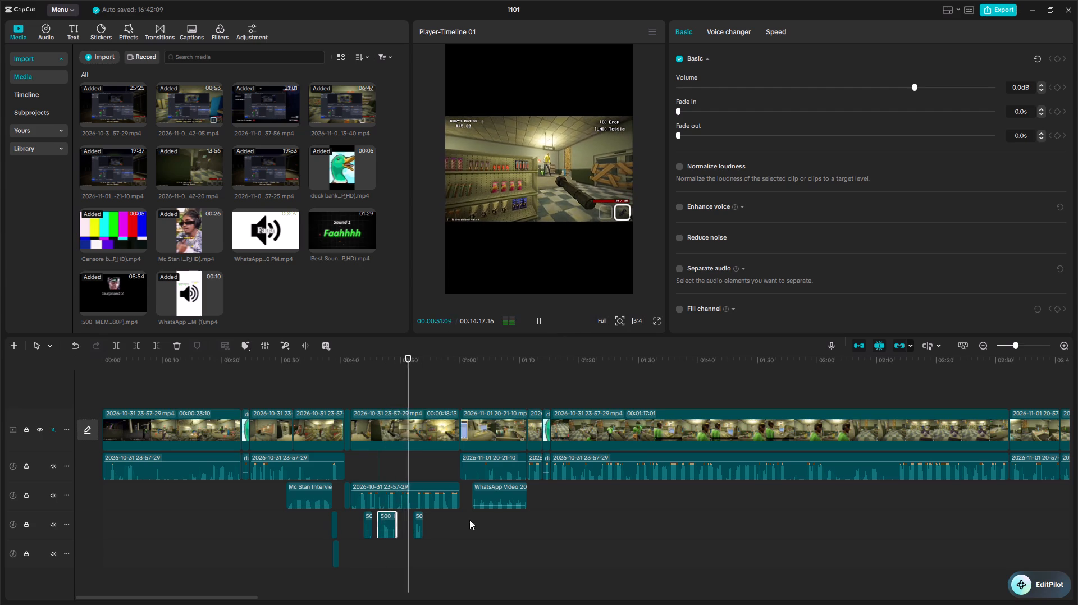
Delete the meme sound clip at about 0:46 from the third audio track.
click(384, 530)
key(BackSpace)
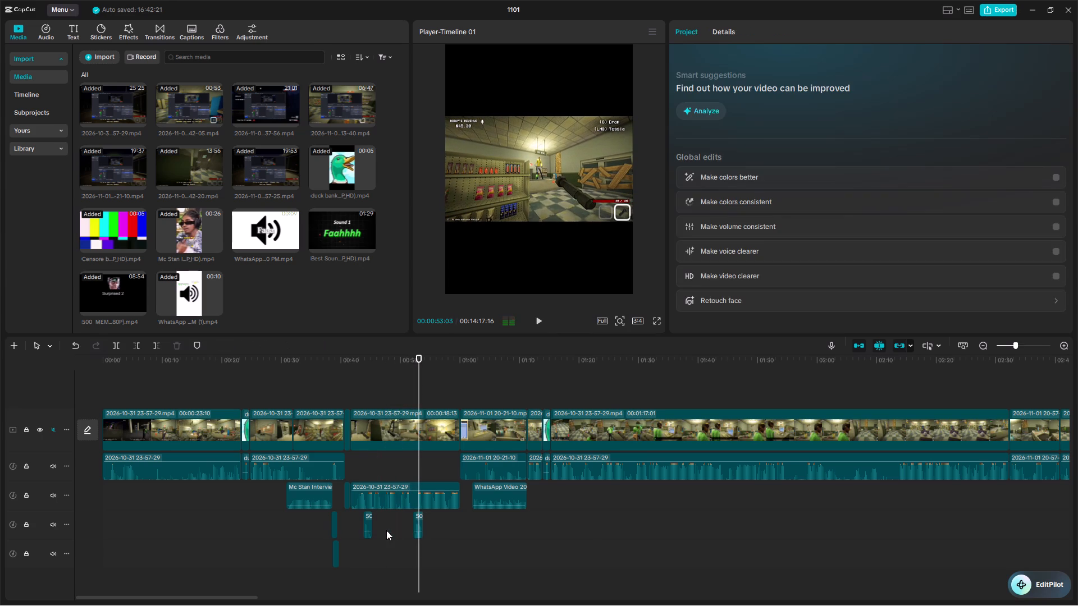
Preview the scene transition from about 0:58 to 1:01.
click(590, 552)
drag(582, 370, 442, 380)
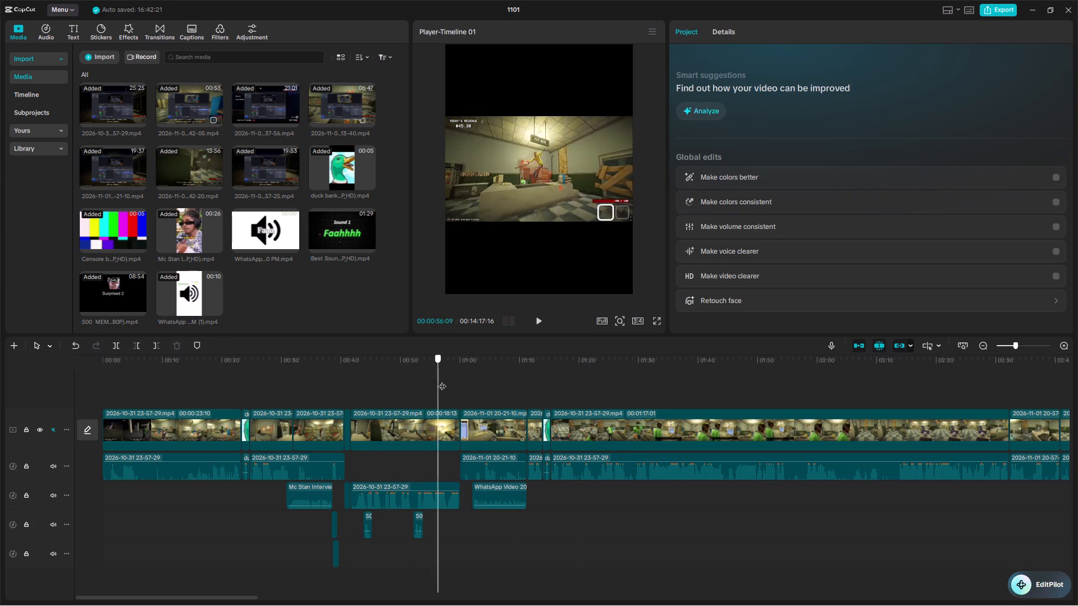
drag(442, 380, 451, 379)
click(542, 331)
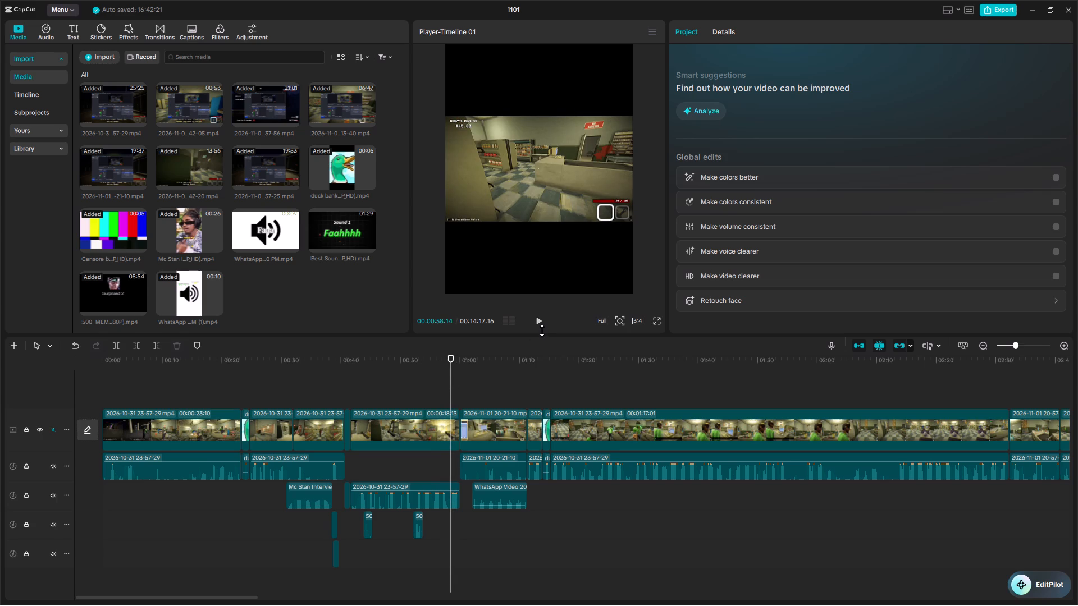
click(537, 322)
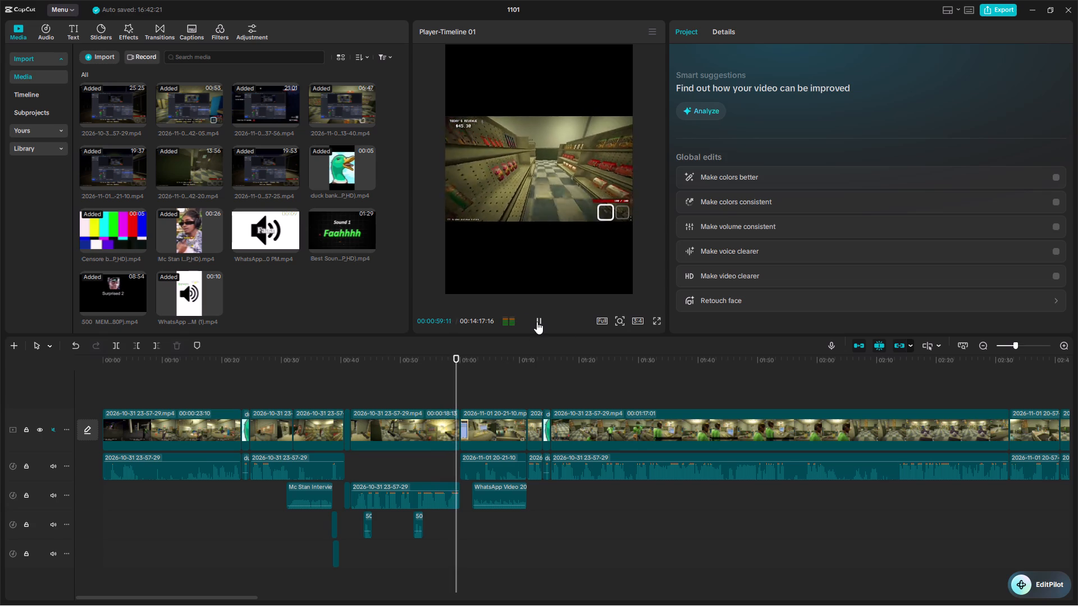
click(538, 322)
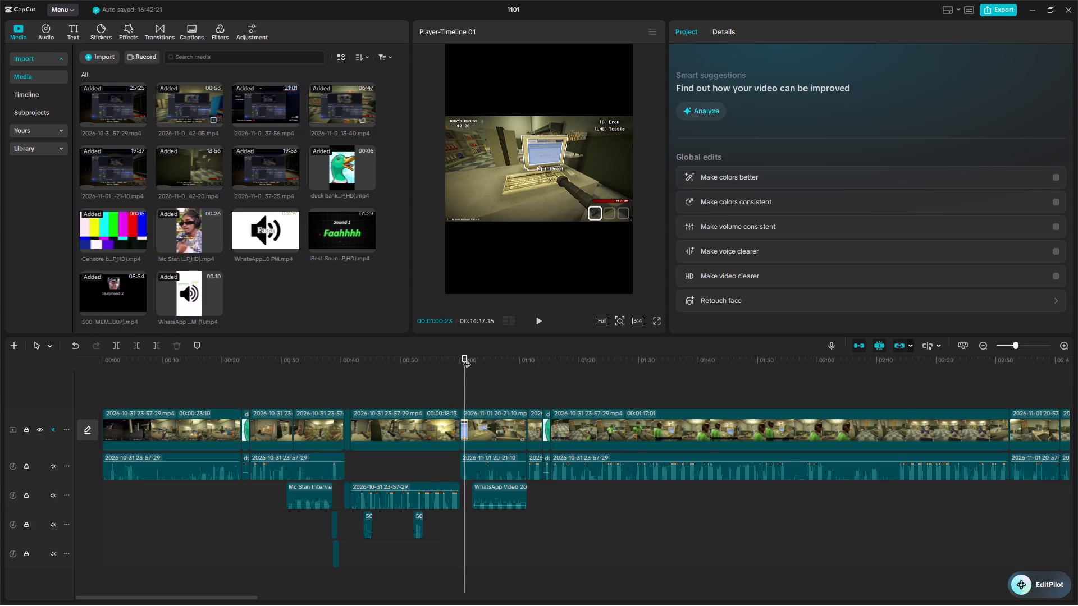
Go to the last part of the meme sound effects pack and audition its sounds from about 13:28 to the end.
drag(464, 360, 1077, 322)
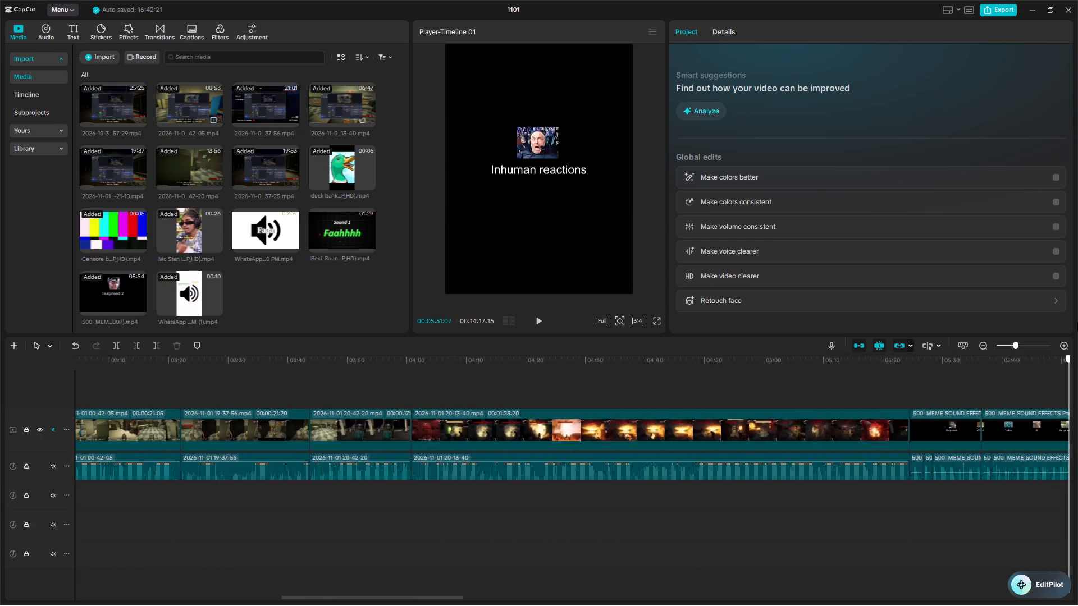
drag(1077, 322, 1077, 306)
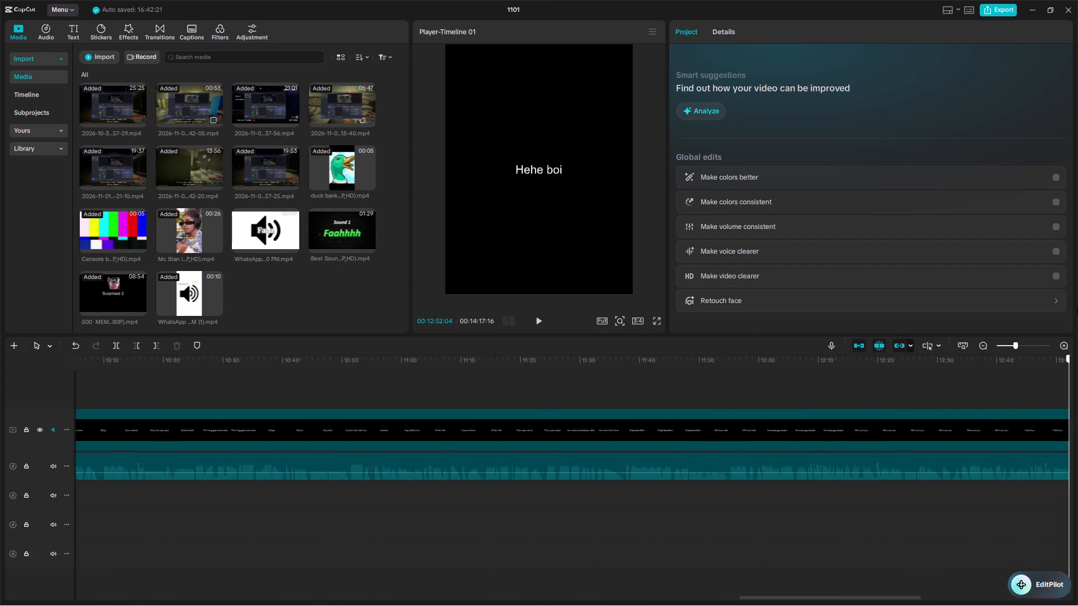
drag(1077, 306, 479, 425)
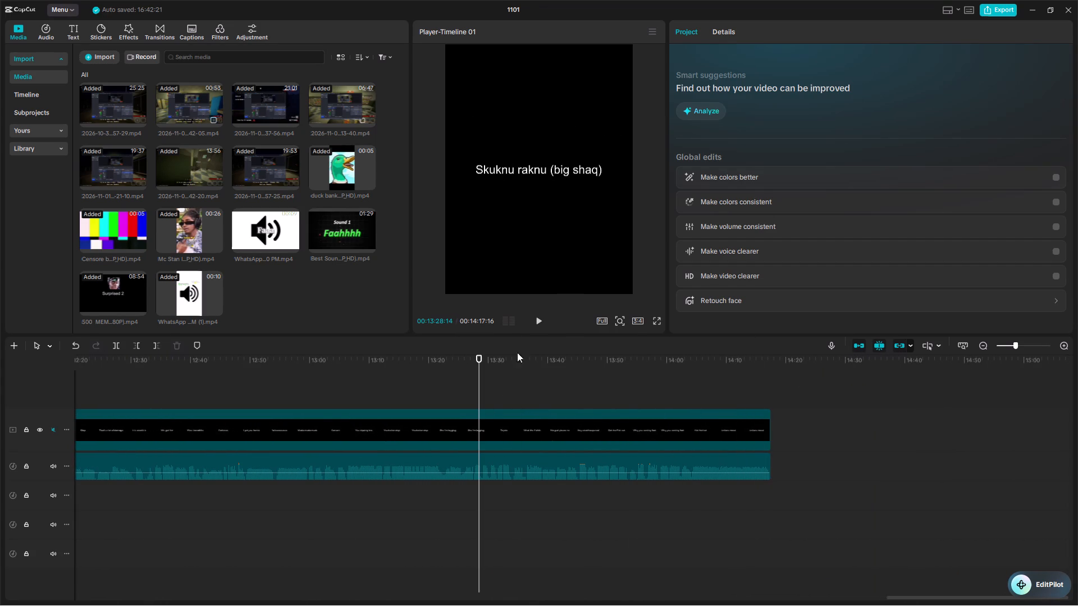
click(541, 319)
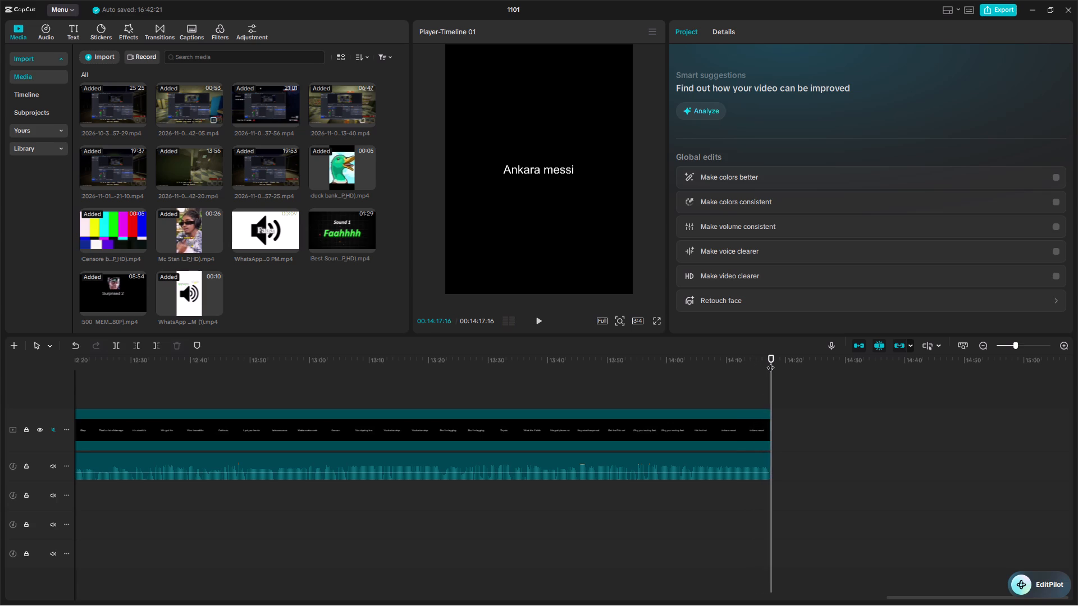
Scan back through the meme sound pack between about 6:00 and 9:45 and audition the sounds from "I'm joking" at about 9:30.
drag(770, 362, 145, 394)
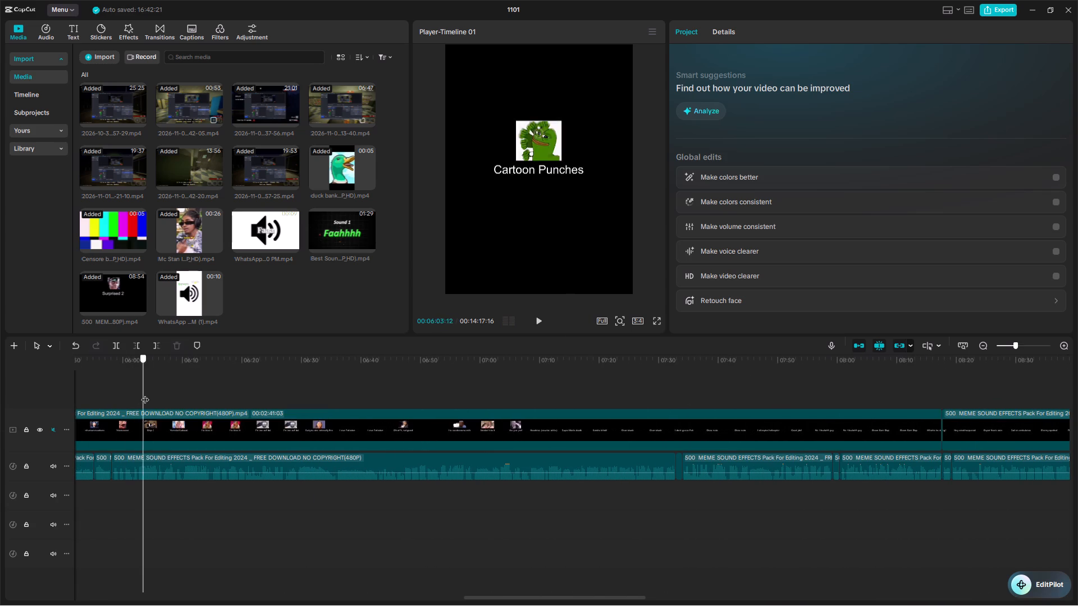
drag(145, 394, 741, 421)
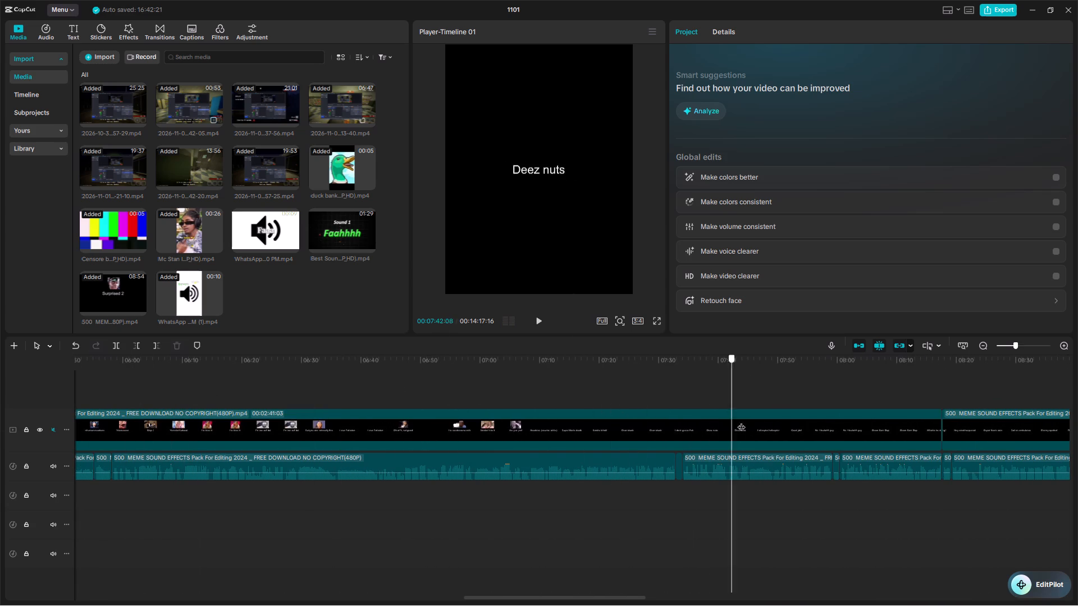
drag(741, 421, 917, 488)
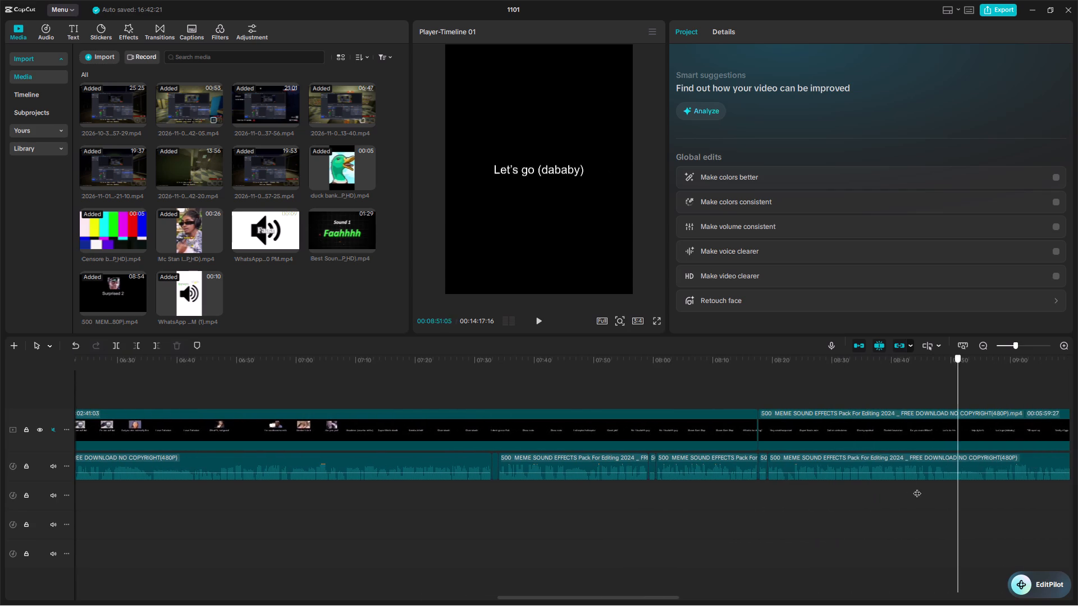
drag(917, 488, 592, 546)
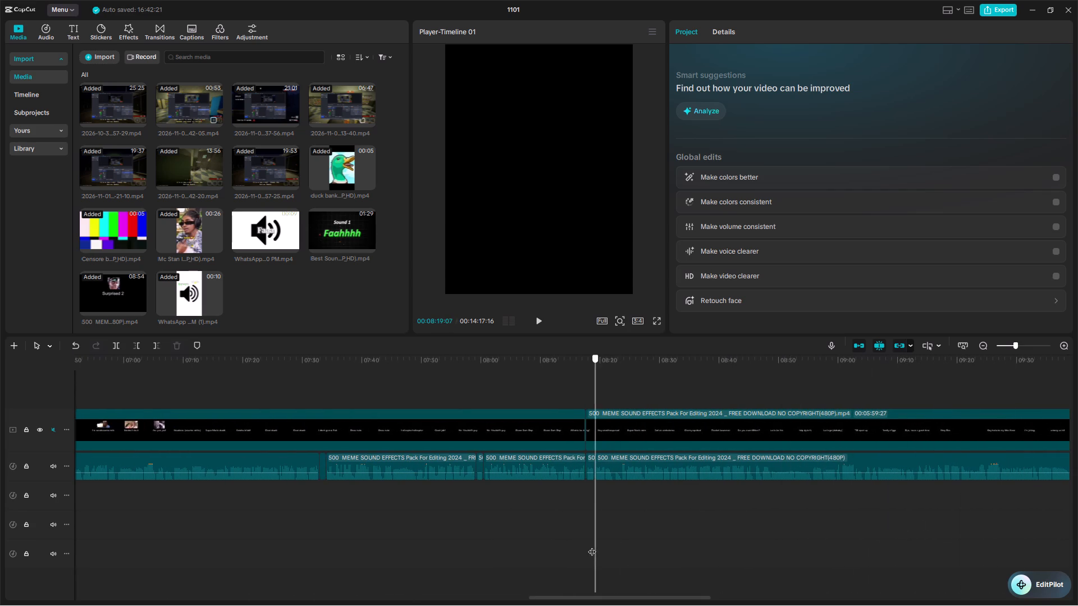
drag(592, 546, 965, 558)
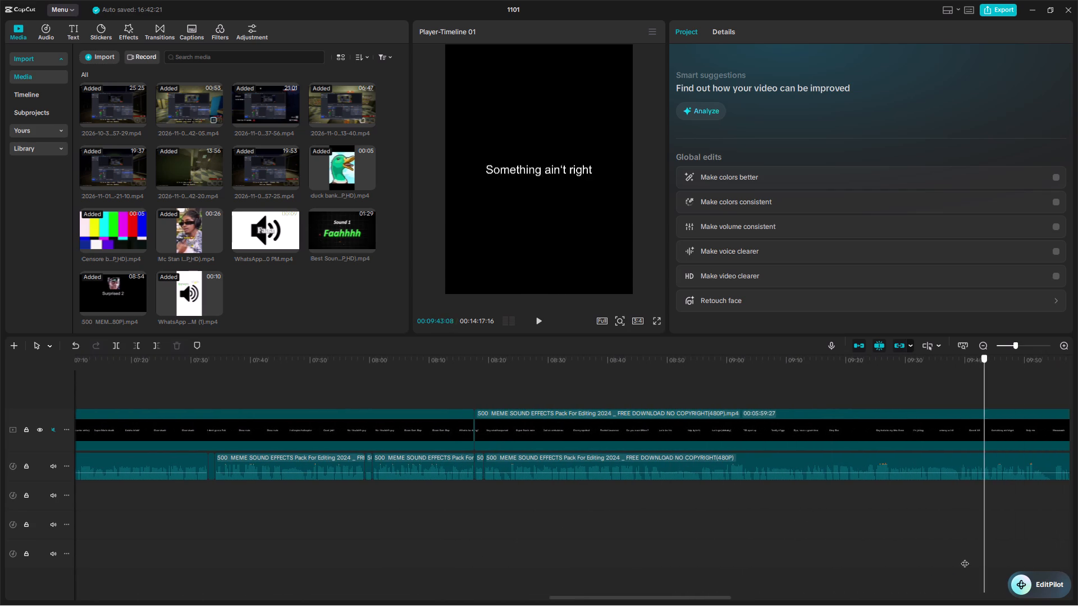
drag(965, 558, 910, 571)
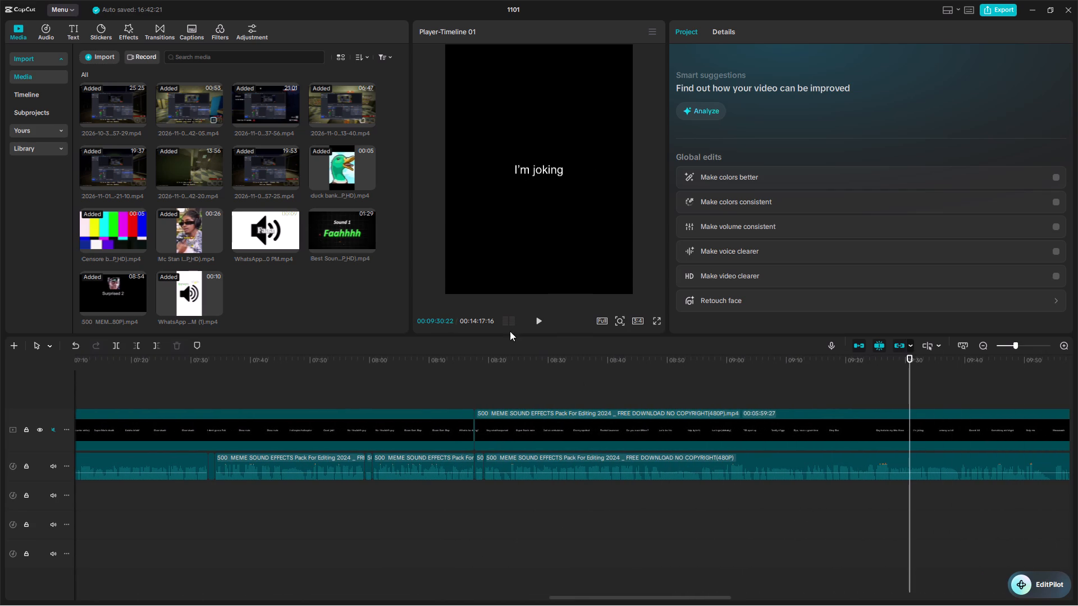
click(535, 323)
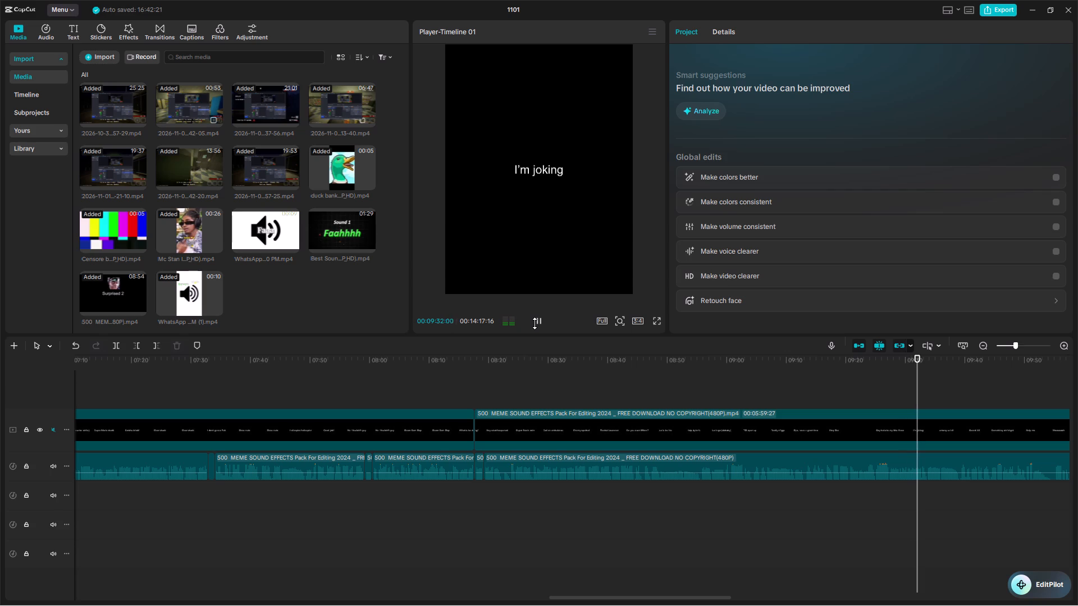
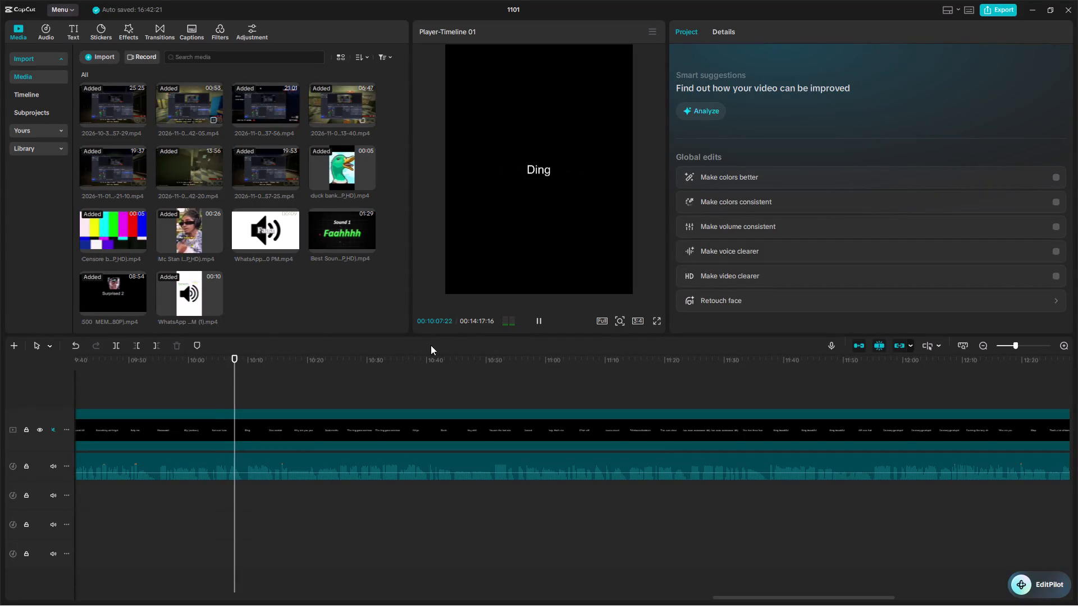
Locate the start of the "It was at this momment" sound and split the meme sound pack's audio there, at about 10:04.
drag(243, 364, 235, 365)
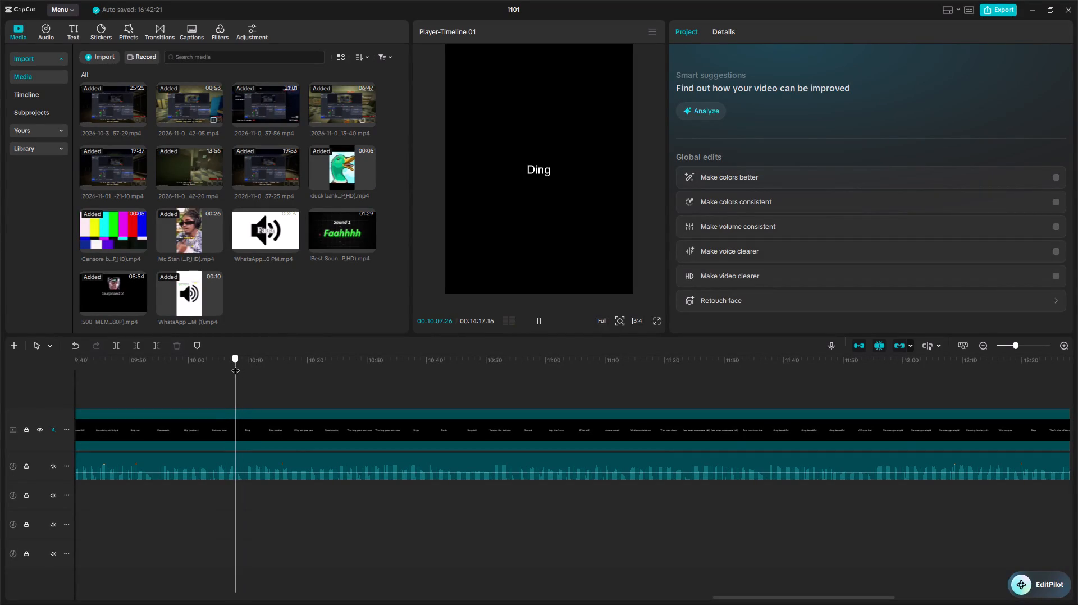
drag(235, 365, 211, 369)
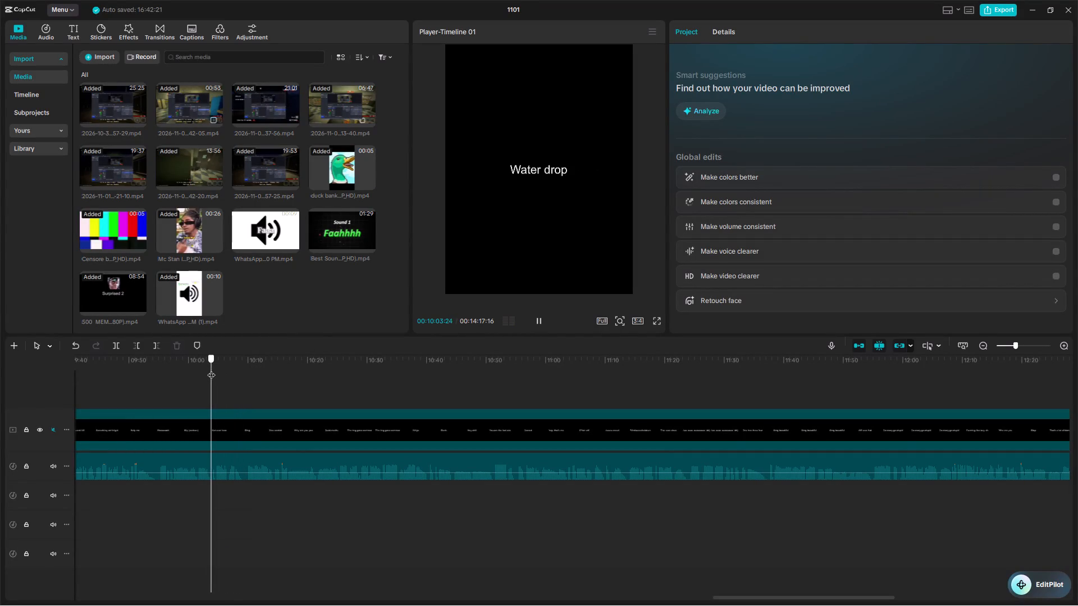
drag(211, 369, 216, 372)
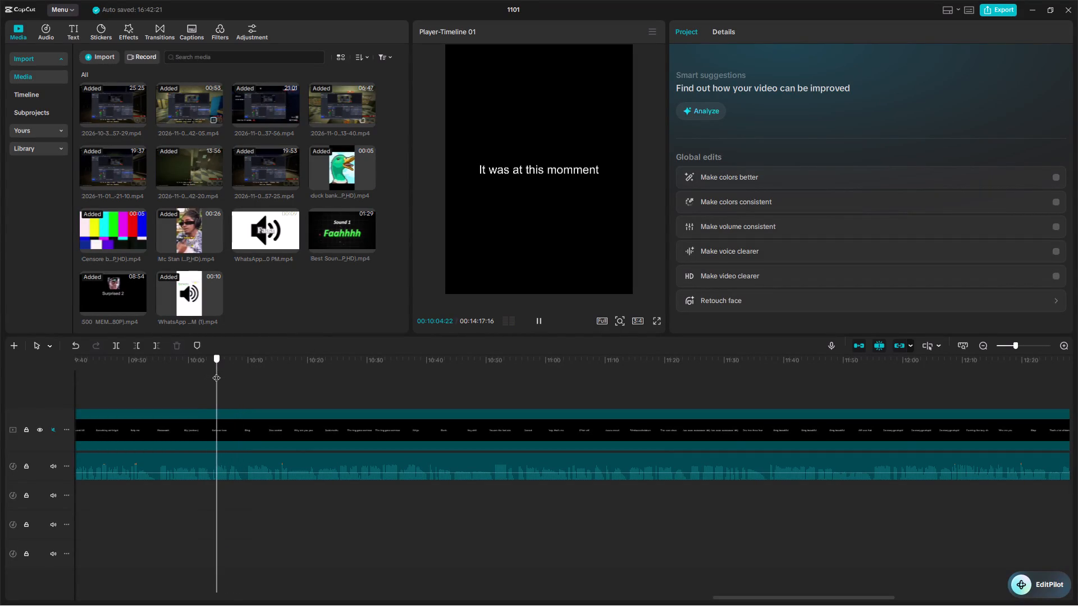
drag(216, 372, 205, 374)
click(536, 324)
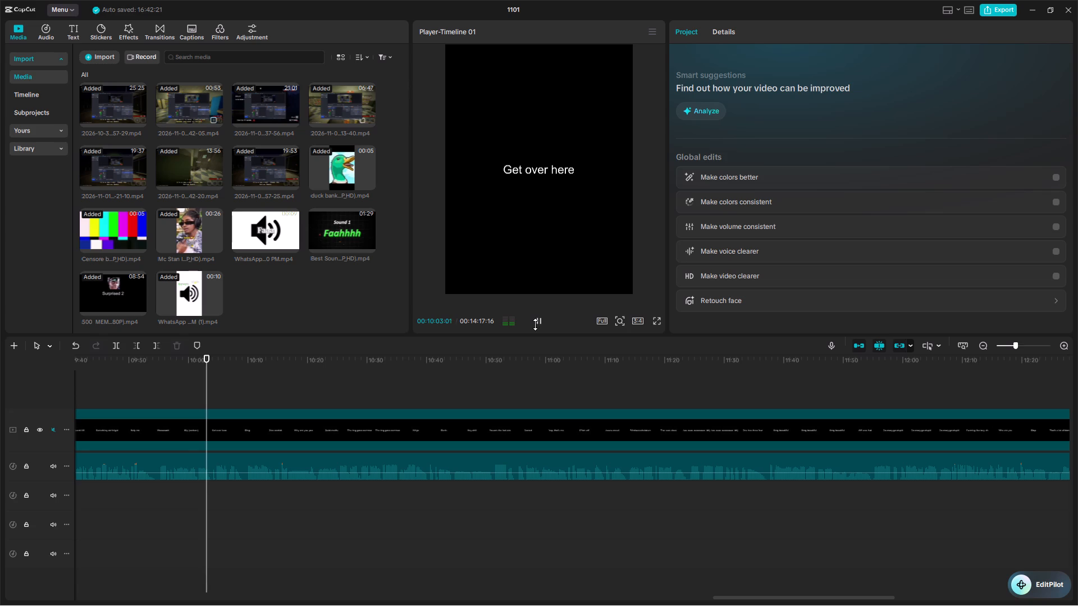
click(536, 324)
click(536, 324)
click(536, 324)
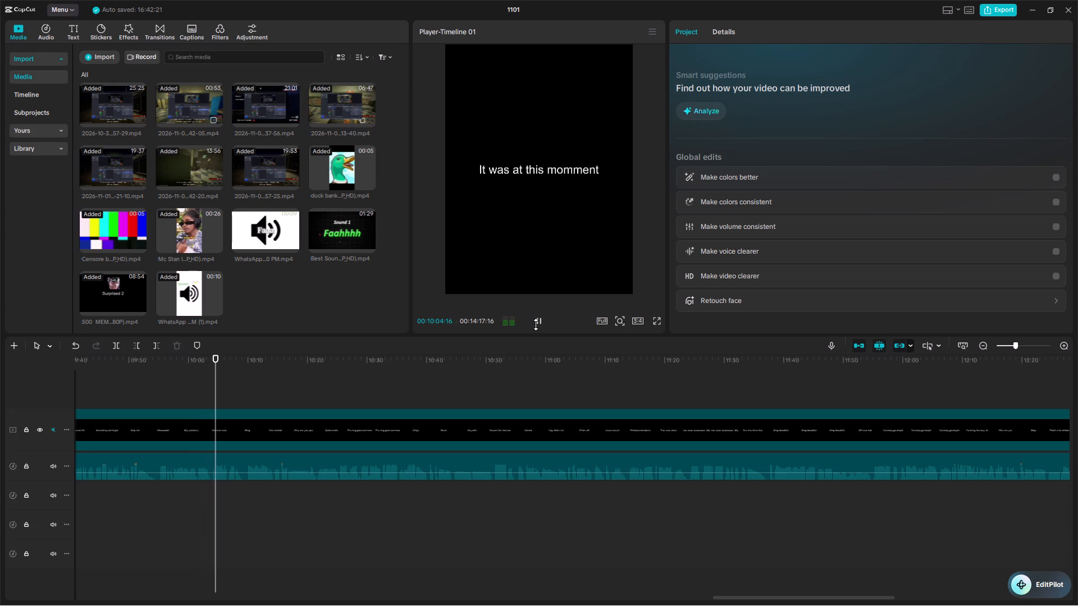
click(214, 419)
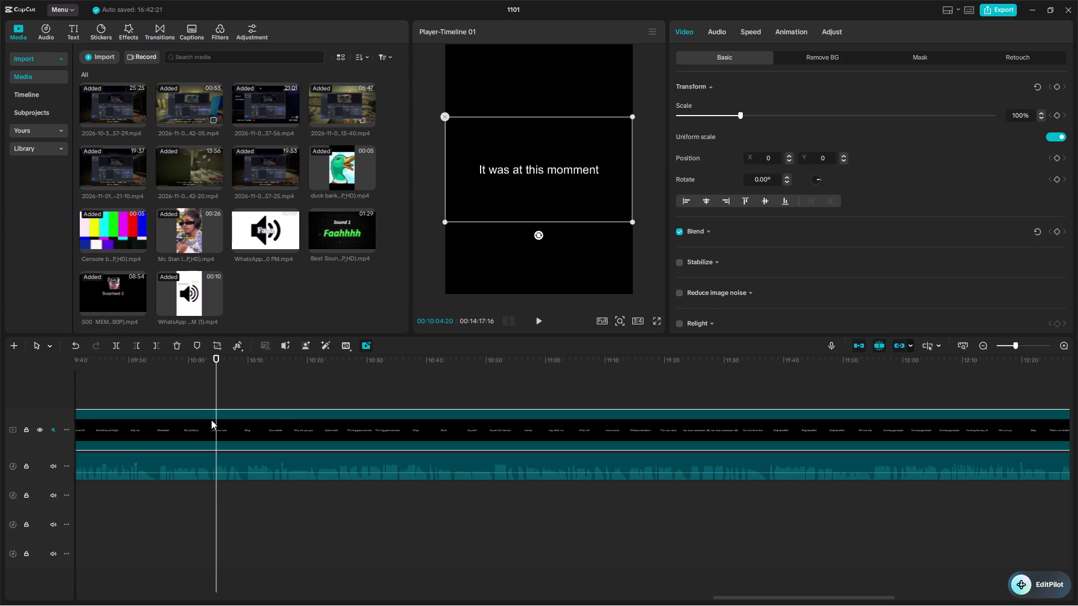
drag(213, 368, 203, 368)
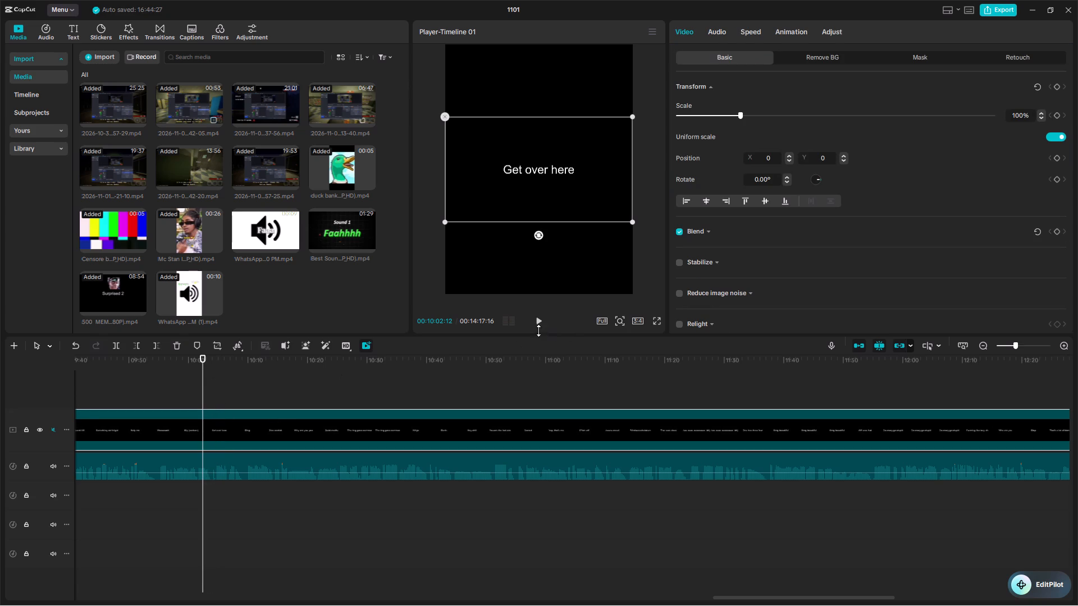
click(535, 323)
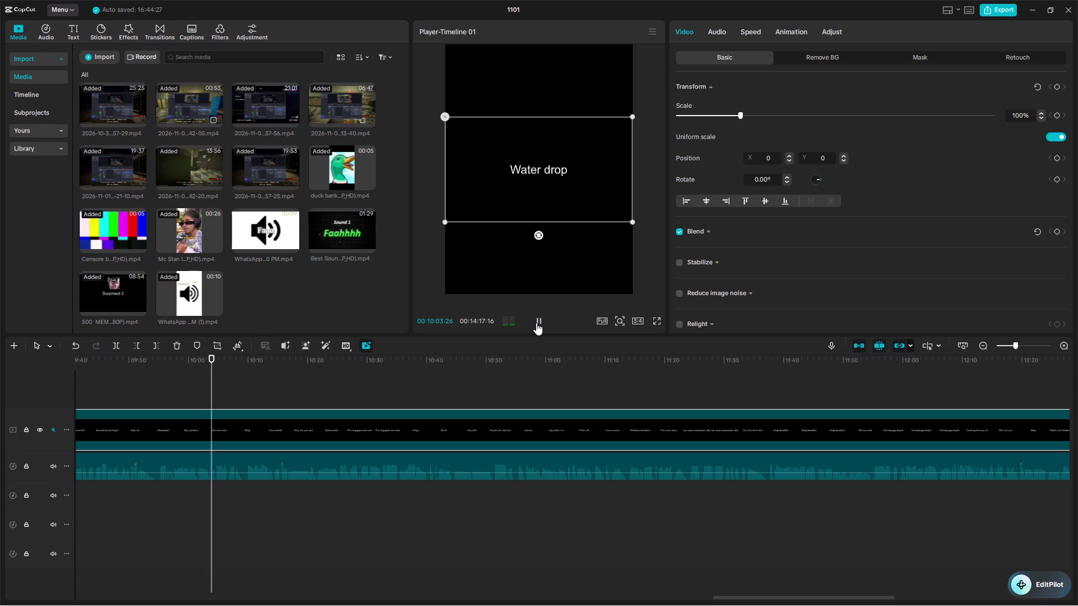
click(536, 323)
double_click(536, 323)
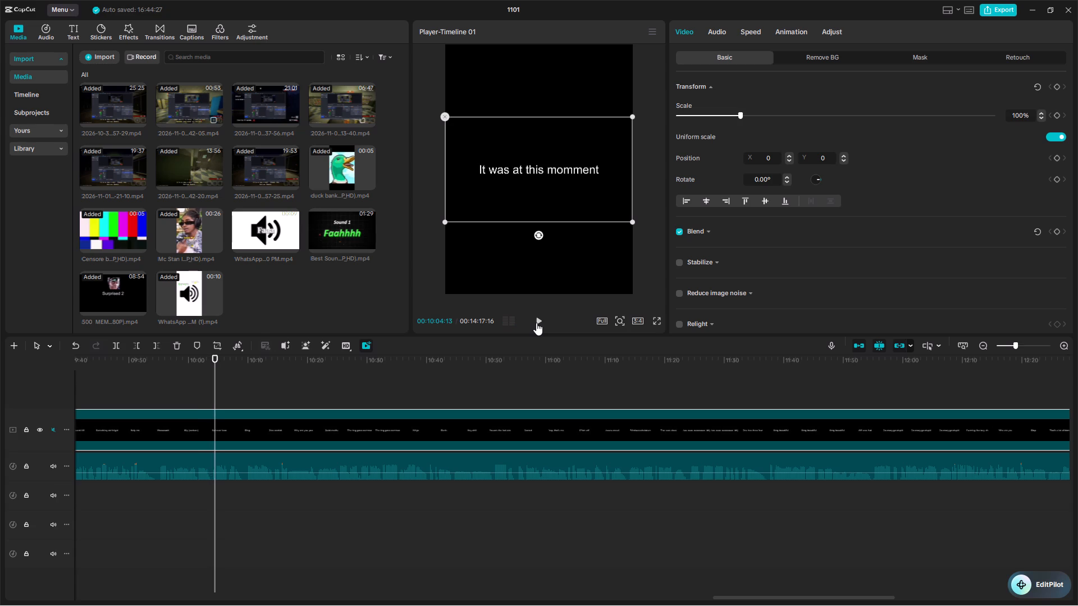
click(207, 461)
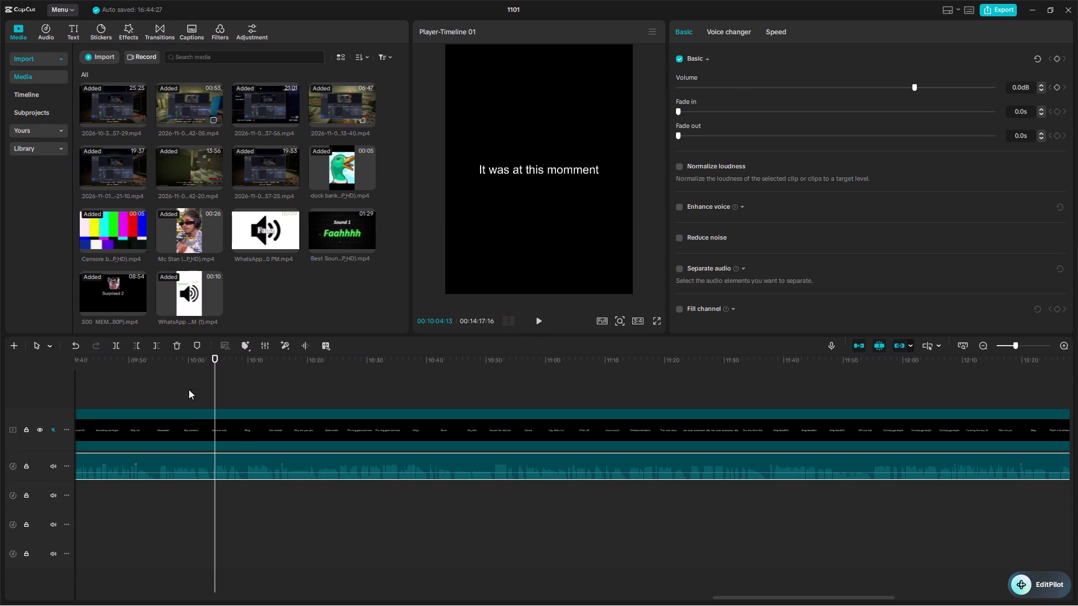
click(113, 343)
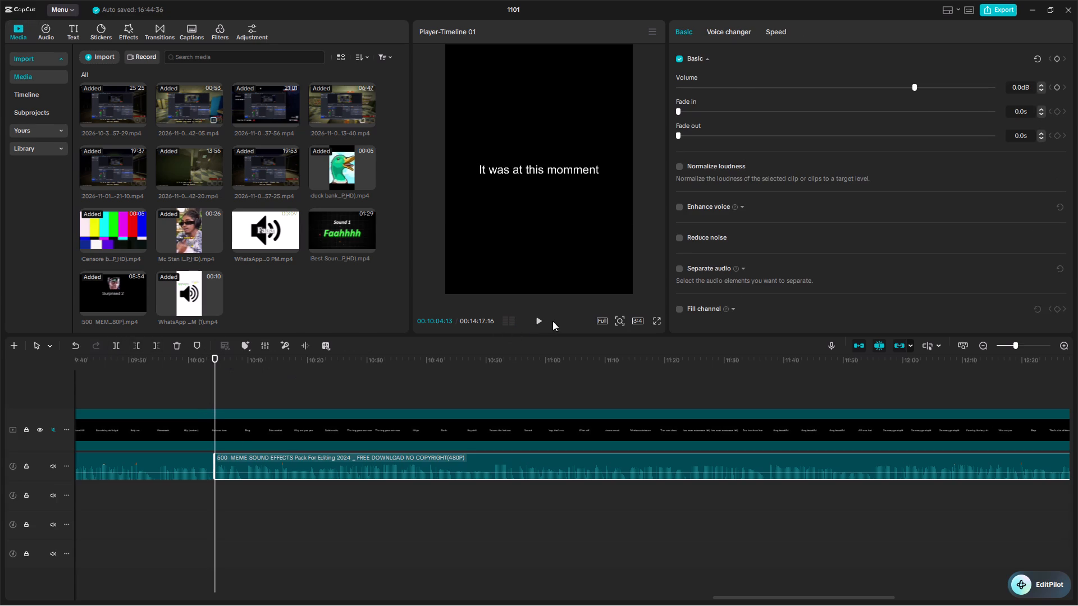
Split the meme sound pack's audio at the end of the "It was at this momment" sound, at about 10:07.
click(535, 324)
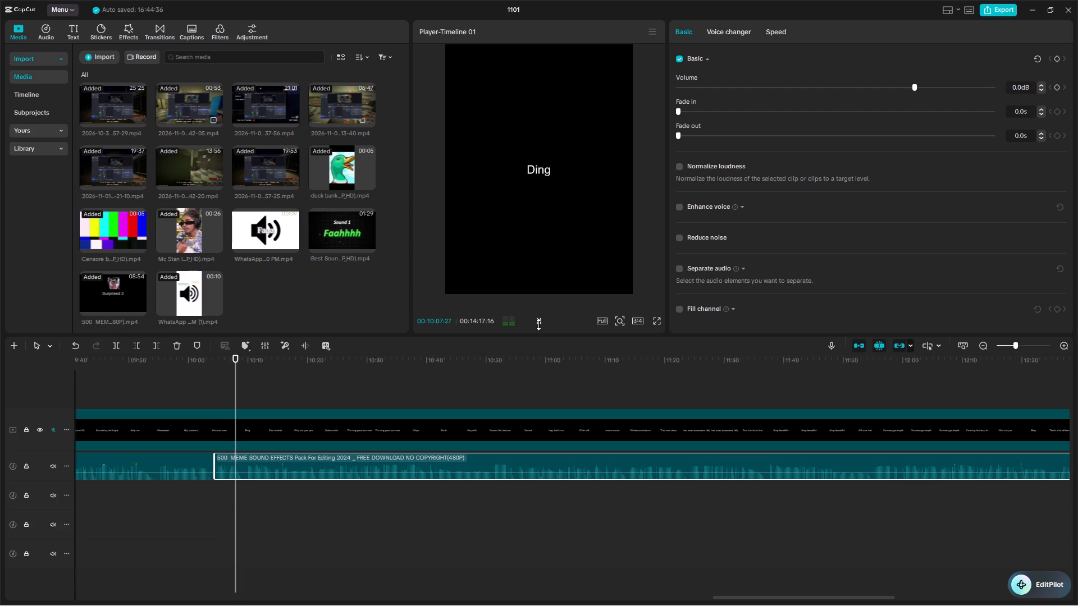
click(538, 324)
drag(242, 402, 239, 402)
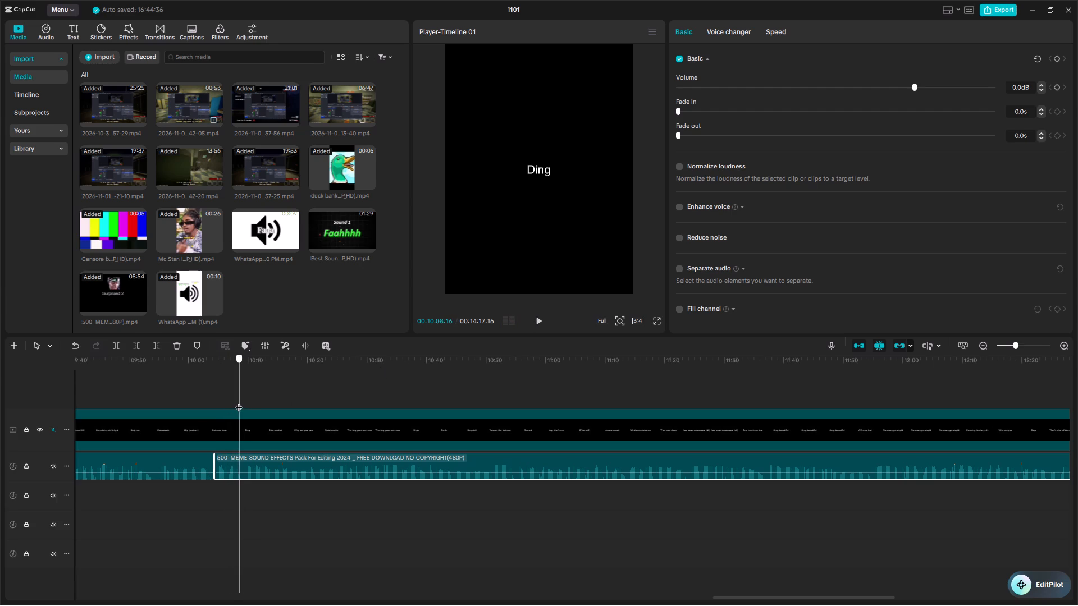
drag(239, 402, 235, 402)
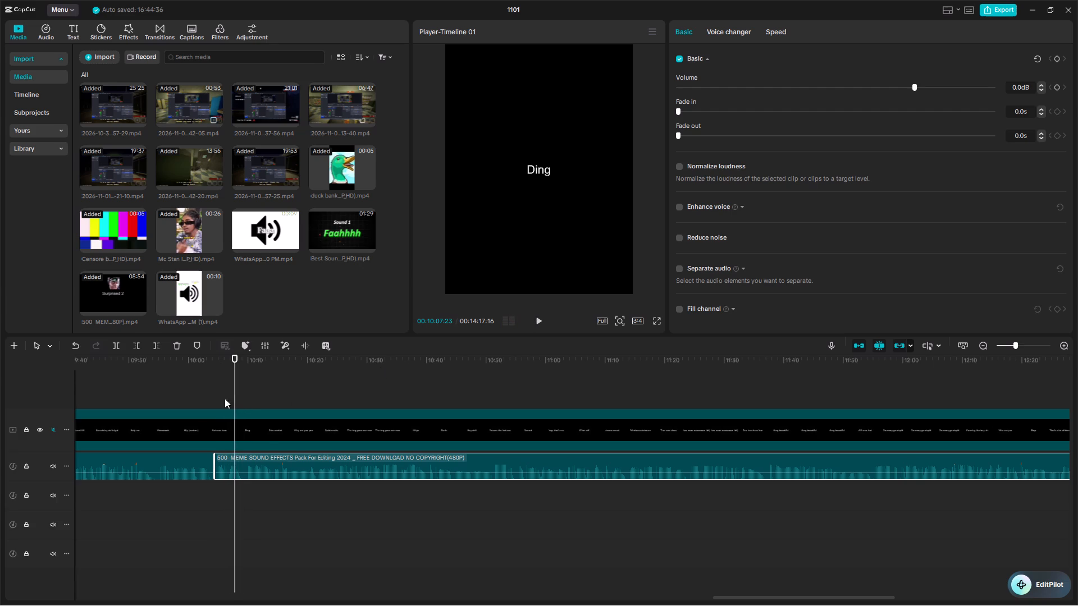
click(117, 348)
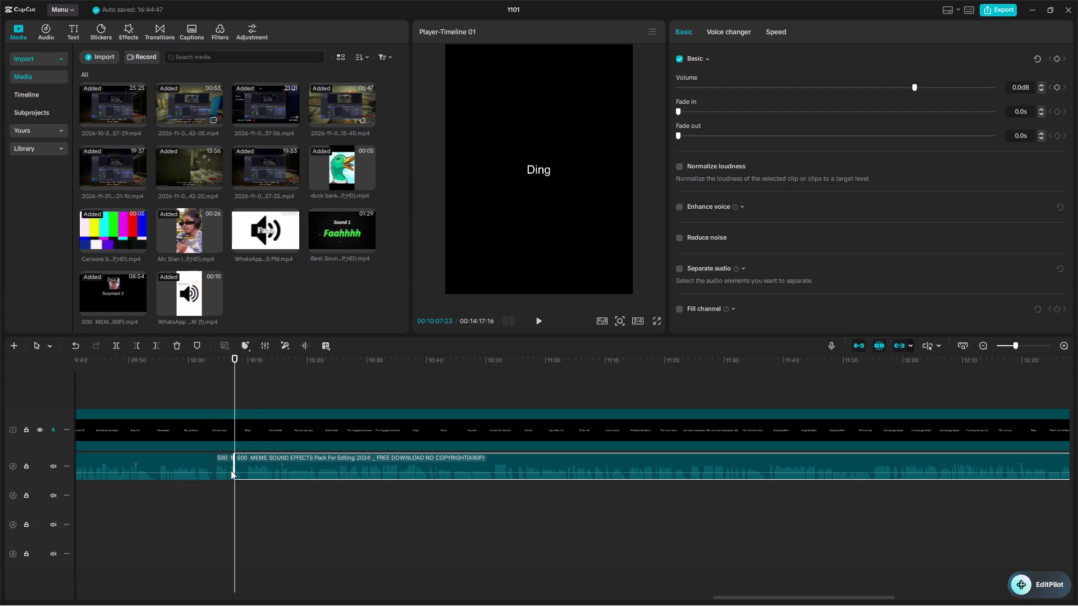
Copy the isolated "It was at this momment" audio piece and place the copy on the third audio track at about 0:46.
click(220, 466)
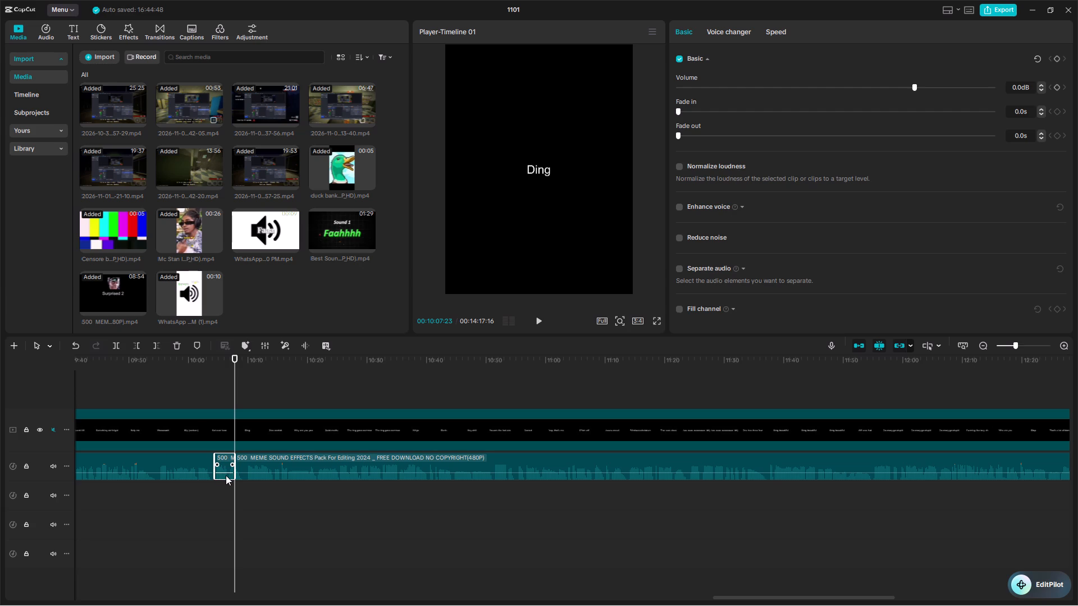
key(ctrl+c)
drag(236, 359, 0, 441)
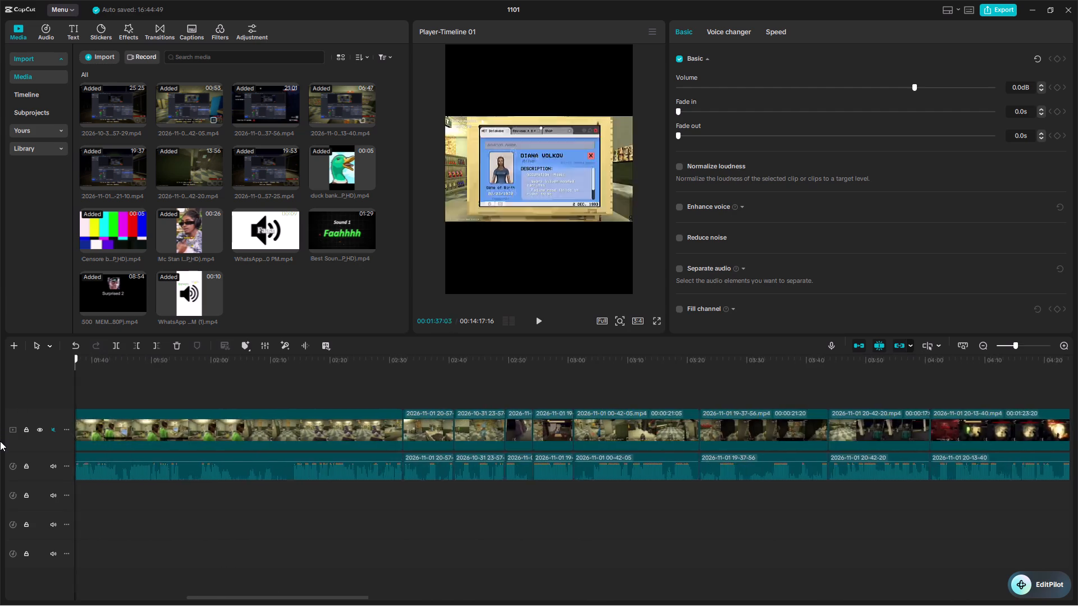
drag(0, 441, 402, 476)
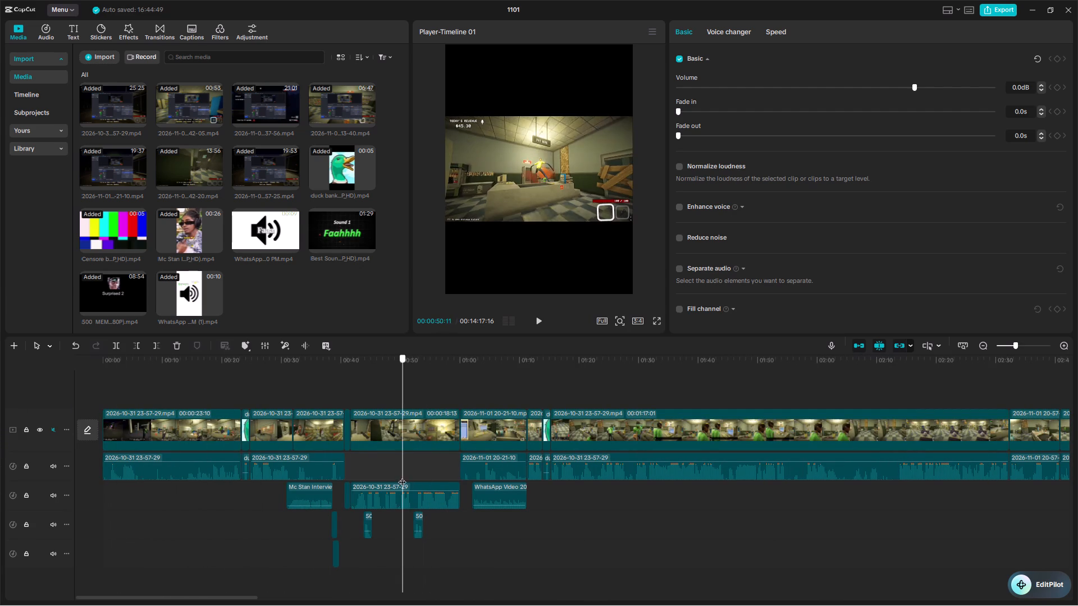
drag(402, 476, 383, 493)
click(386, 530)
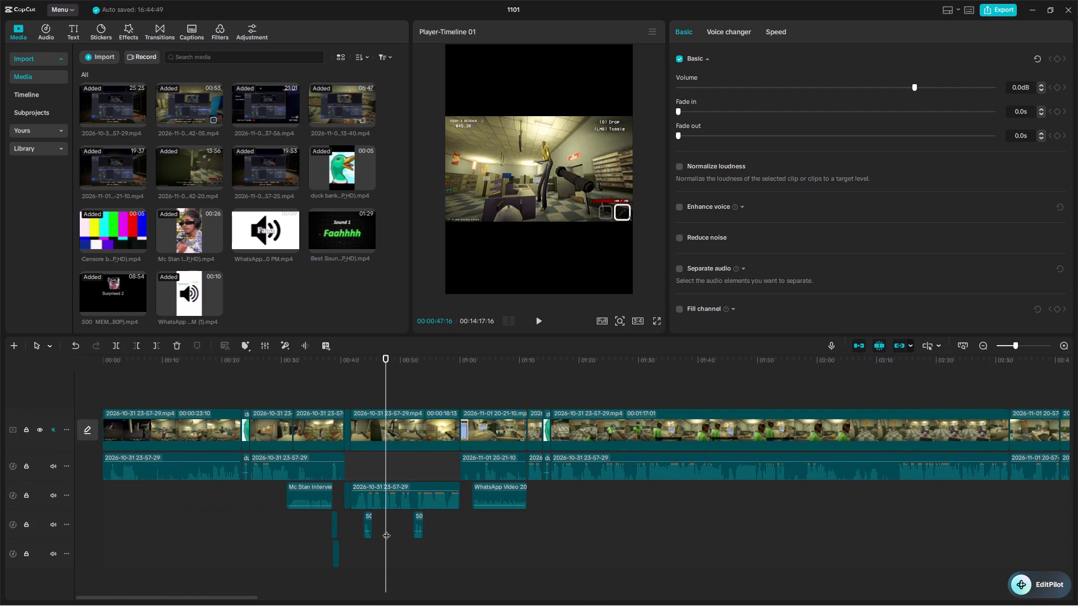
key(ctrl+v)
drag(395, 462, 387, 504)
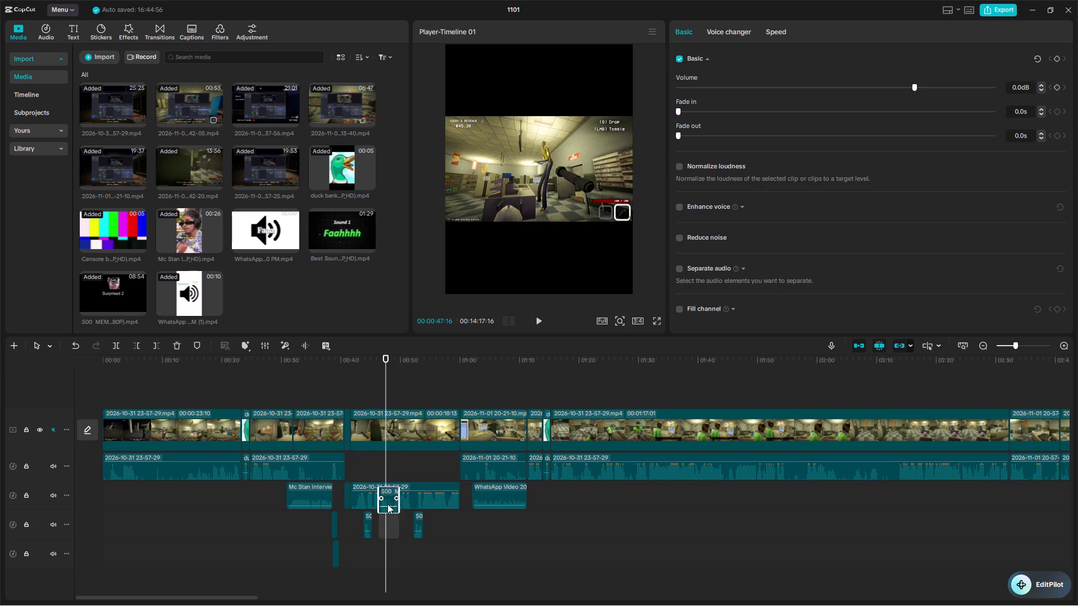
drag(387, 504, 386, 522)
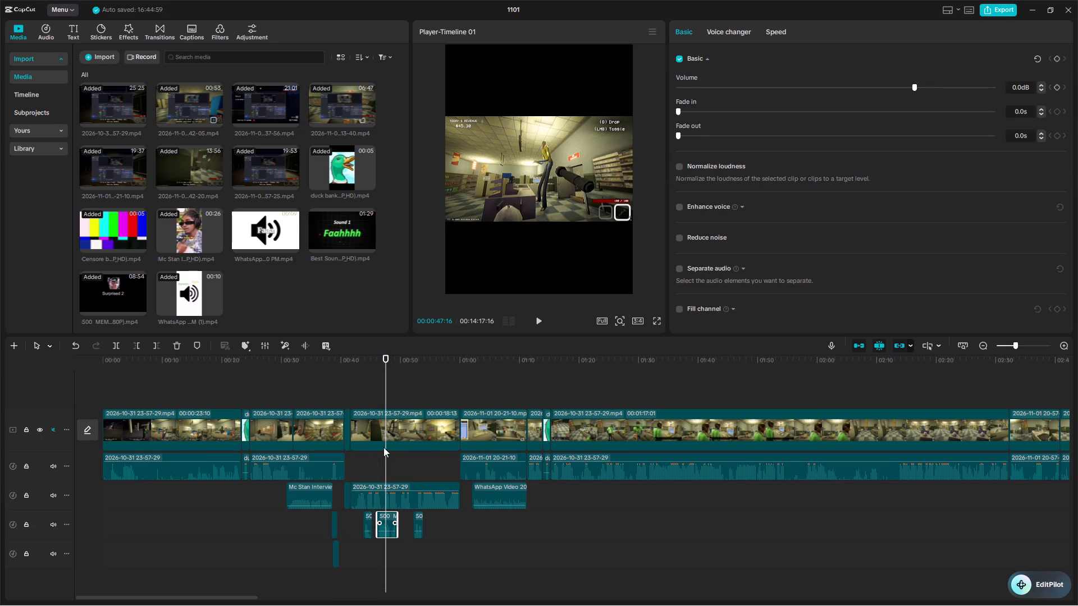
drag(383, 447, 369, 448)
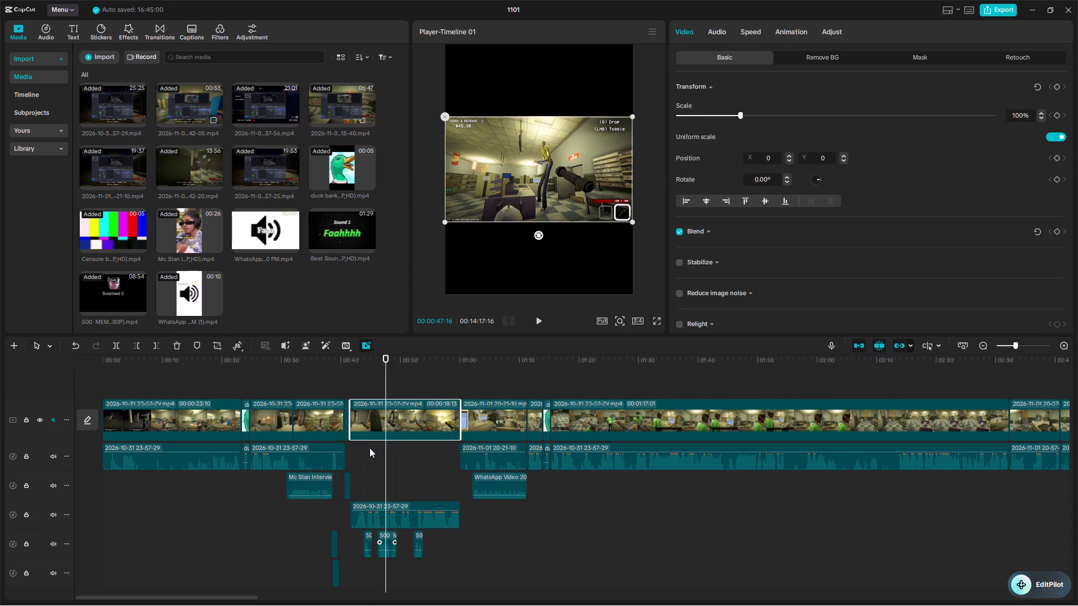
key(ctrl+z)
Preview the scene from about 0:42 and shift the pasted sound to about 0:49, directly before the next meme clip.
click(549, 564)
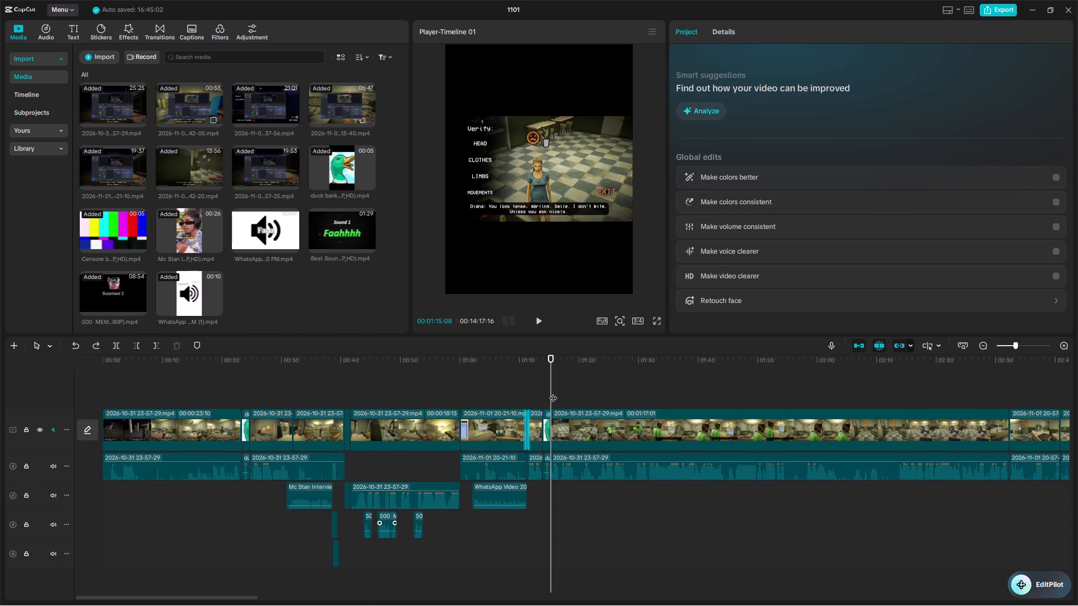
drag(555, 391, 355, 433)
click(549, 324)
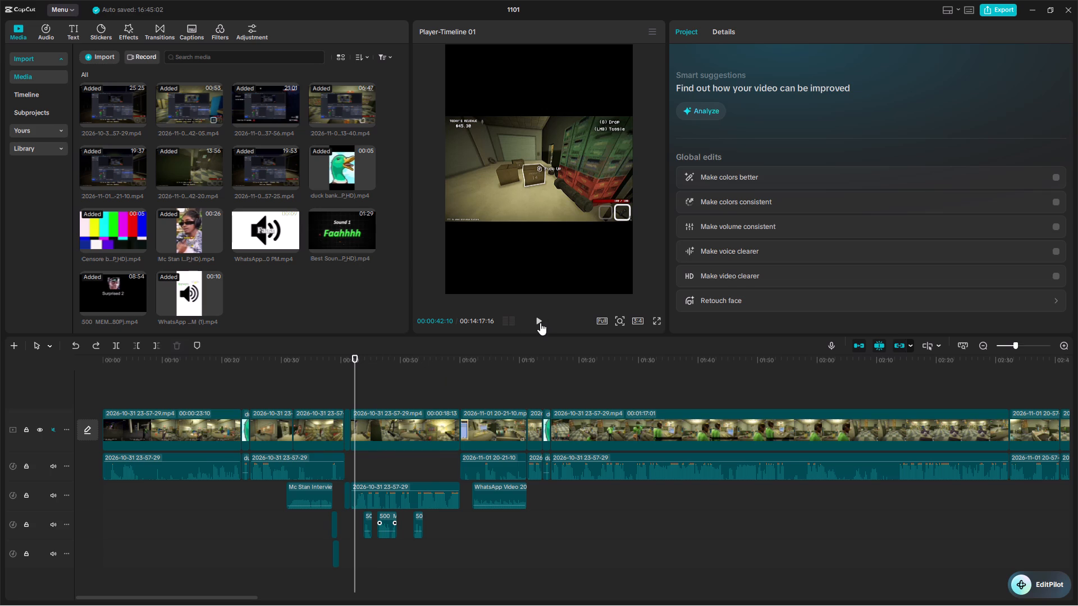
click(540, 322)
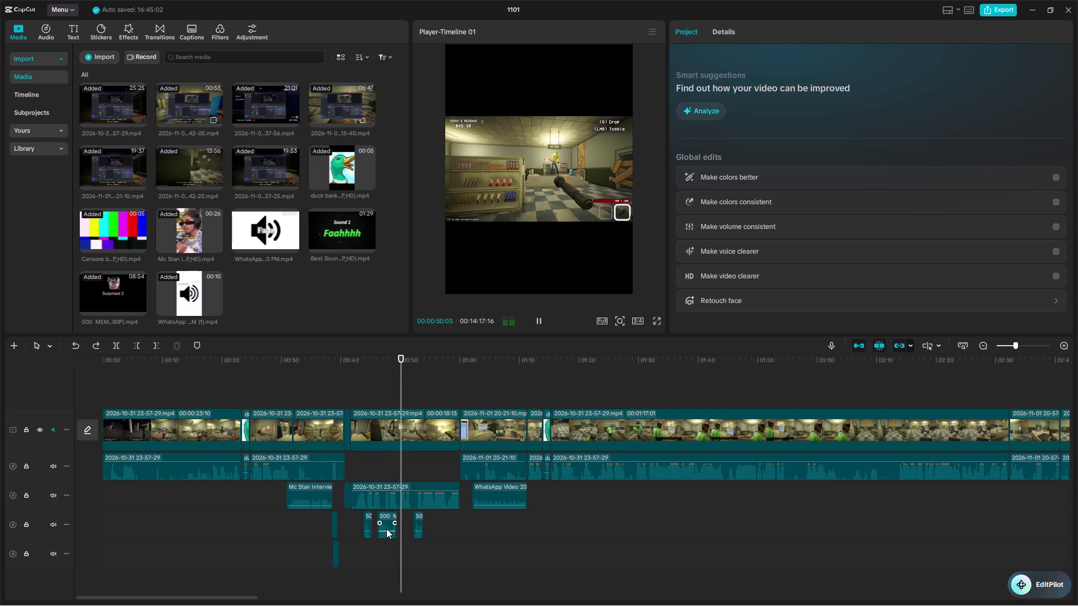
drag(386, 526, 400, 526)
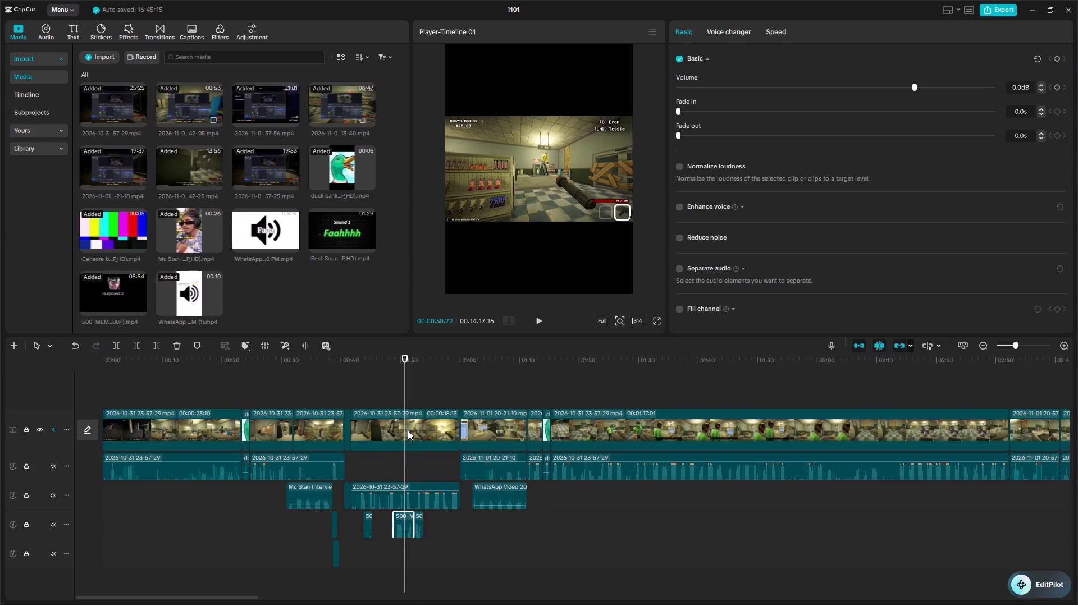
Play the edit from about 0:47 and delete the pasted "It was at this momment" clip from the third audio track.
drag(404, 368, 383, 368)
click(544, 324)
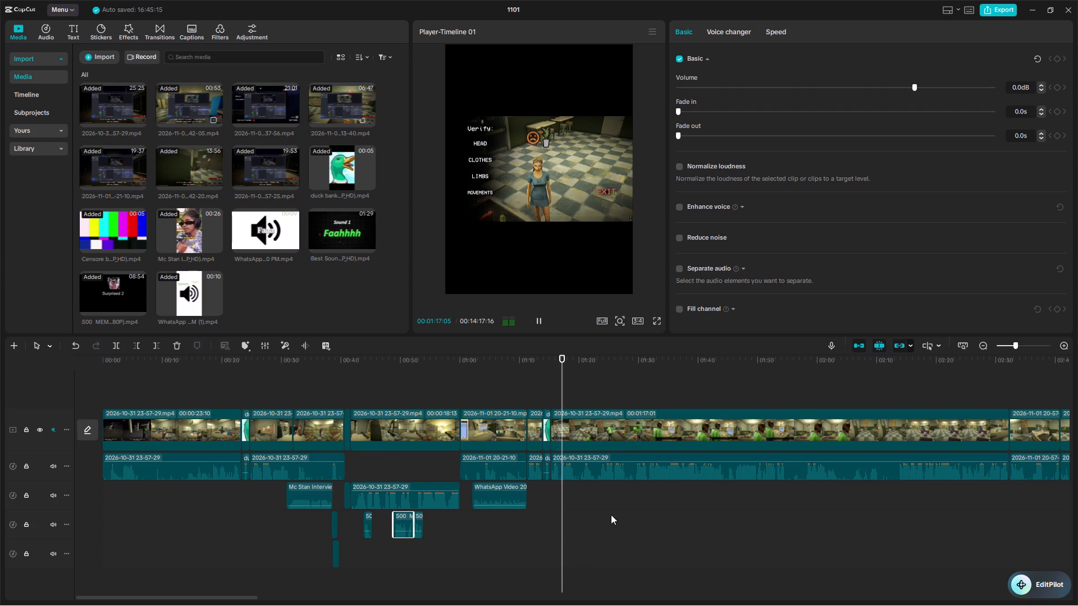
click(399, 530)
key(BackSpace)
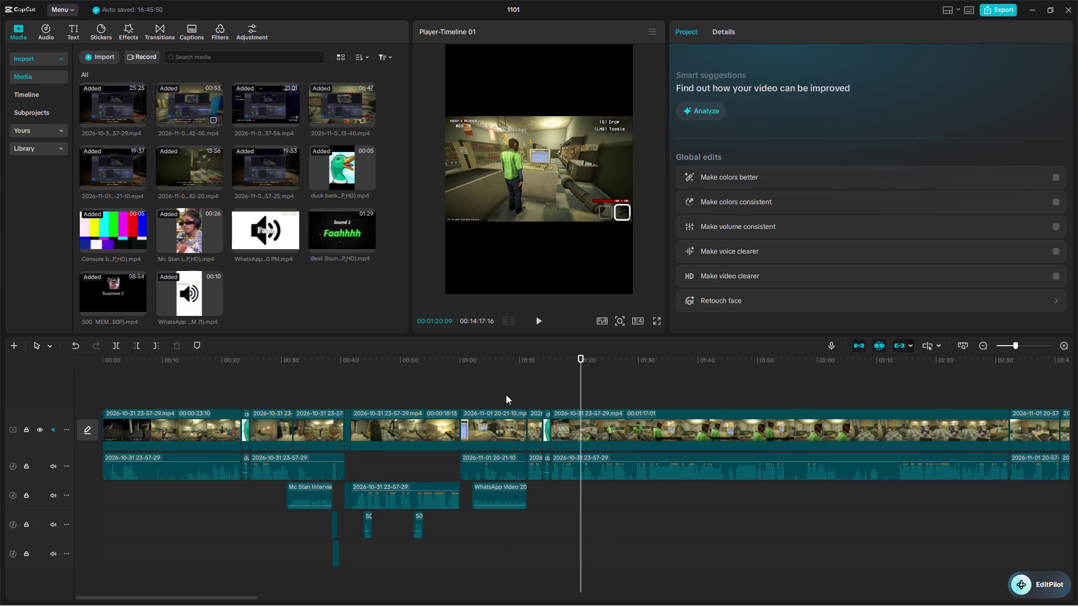
Preview the gameplay from about 1:18 to 1:25, replaying the moment around 1:22 to 1:23 to examine it for a sound effect.
click(538, 320)
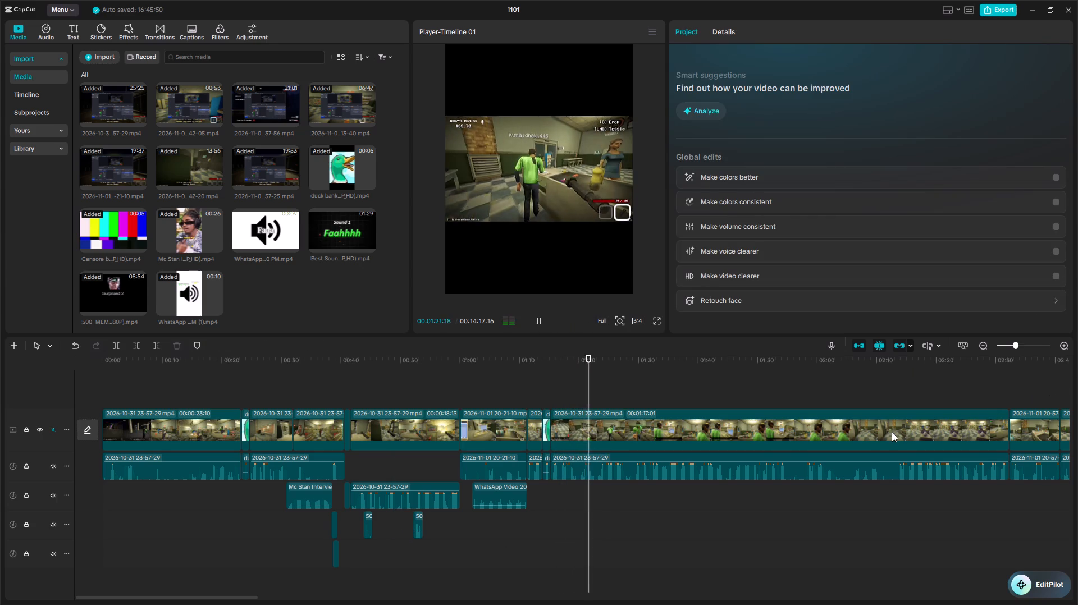
drag(619, 372, 572, 378)
click(541, 330)
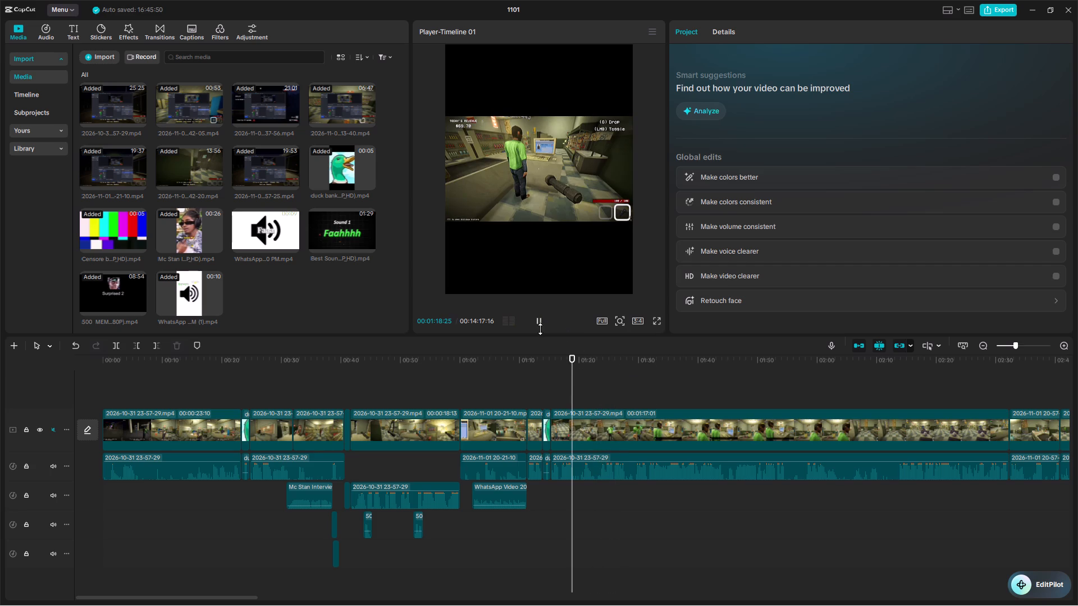
click(538, 329)
click(540, 320)
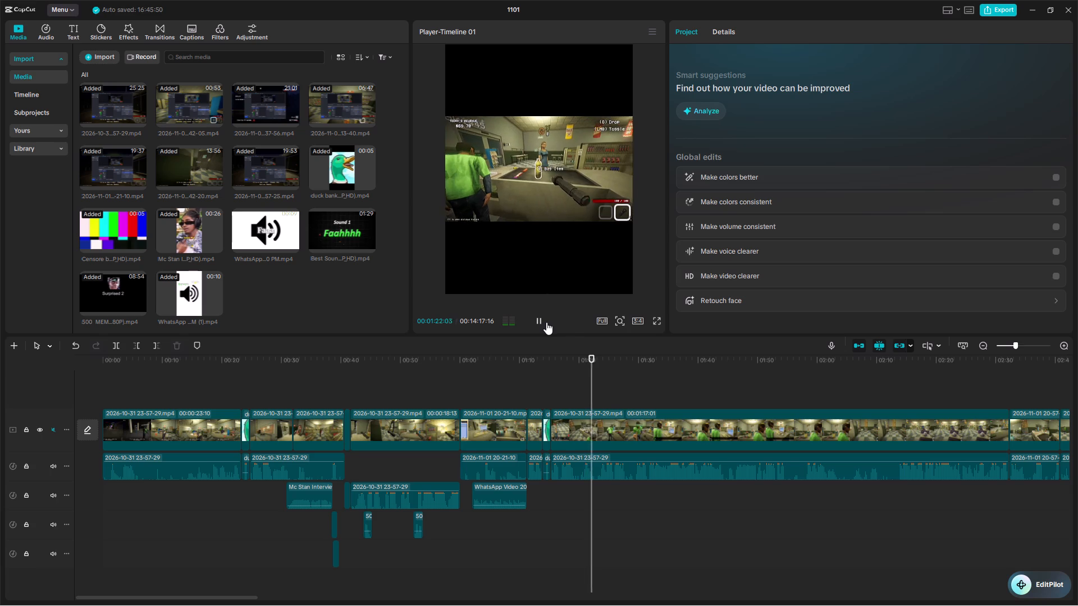
double_click(546, 322)
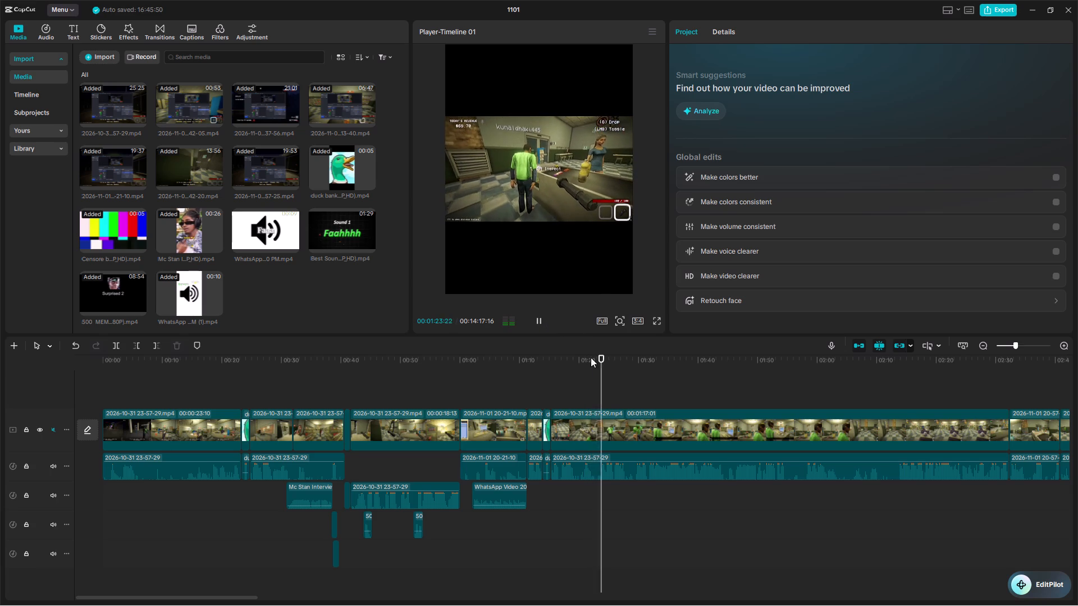
drag(599, 370, 578, 376)
click(542, 326)
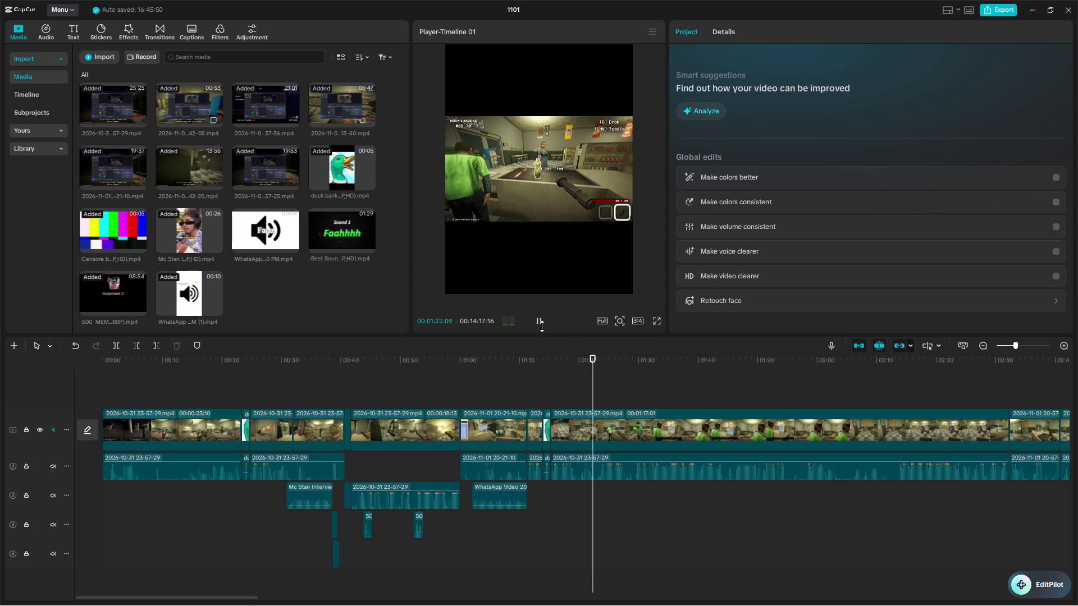
click(542, 326)
double_click(542, 326)
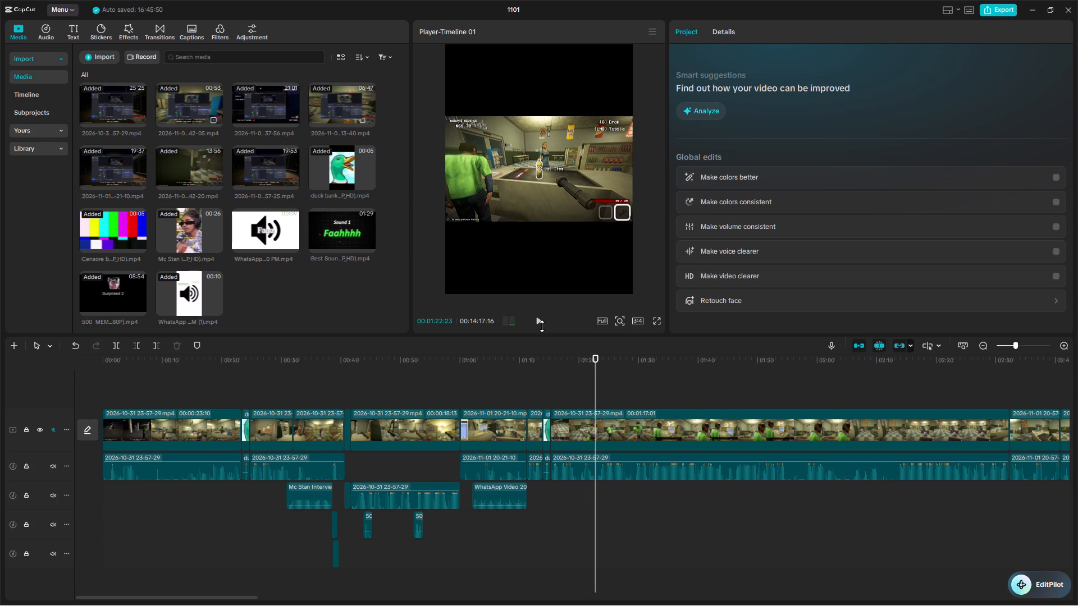
click(540, 325)
click(538, 324)
click(538, 324)
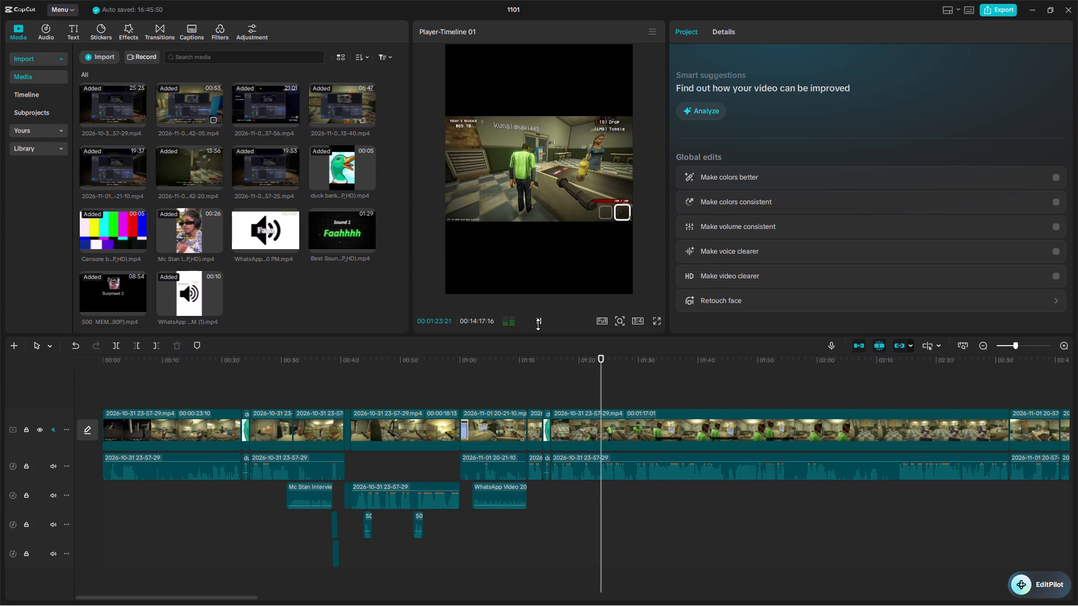
Replay the gameplay between about 1:20 and 1:25 to examine where to cut before the ID card close-up.
click(538, 324)
drag(603, 359, 597, 360)
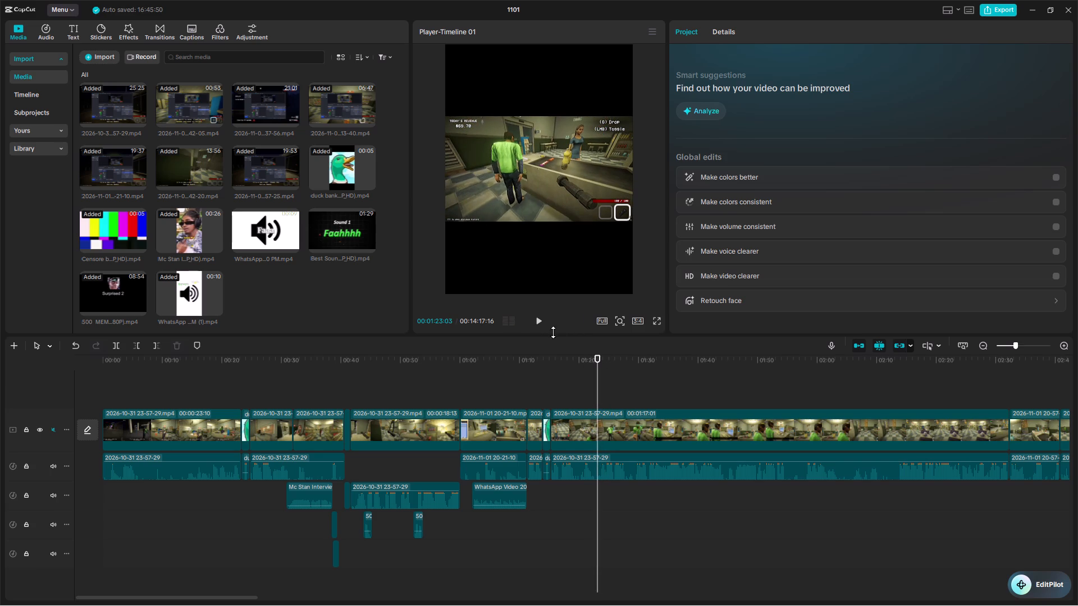
click(537, 321)
drag(602, 369, 590, 372)
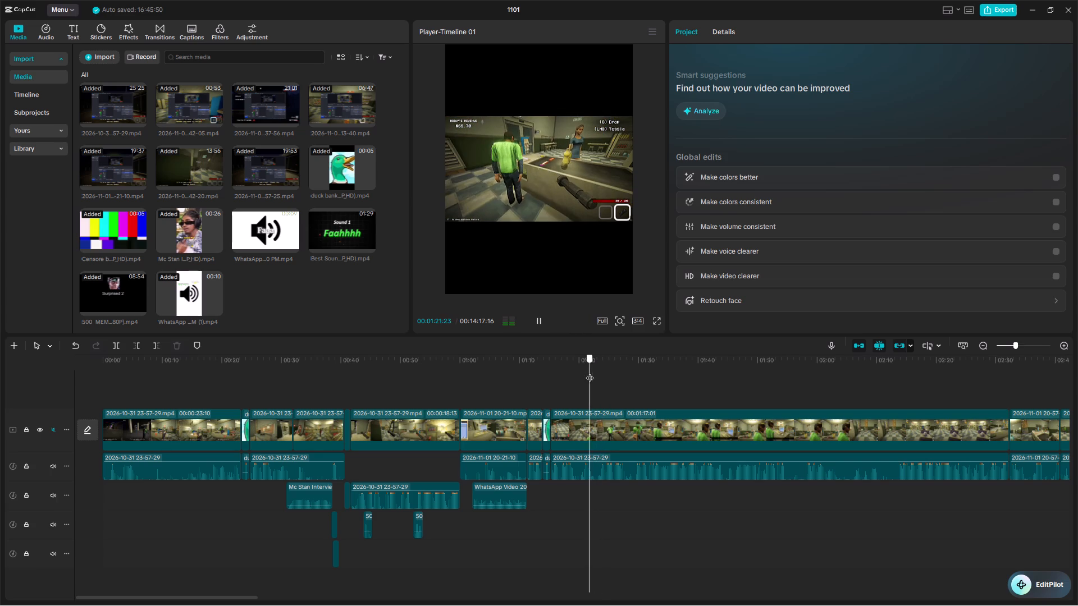
drag(590, 372, 582, 373)
click(536, 331)
click(541, 321)
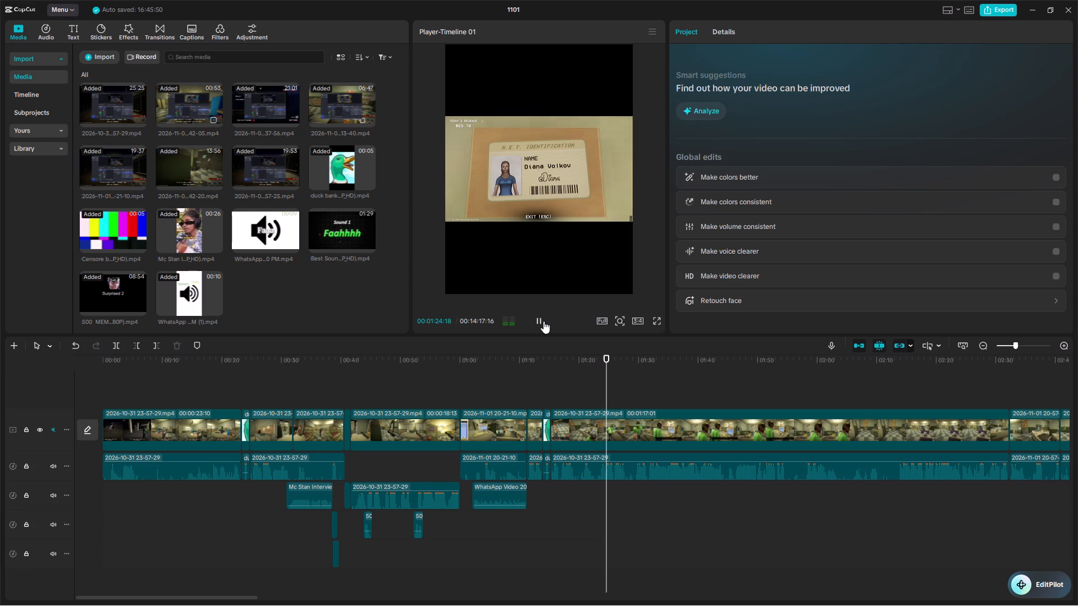
click(543, 321)
drag(606, 366, 597, 368)
click(539, 325)
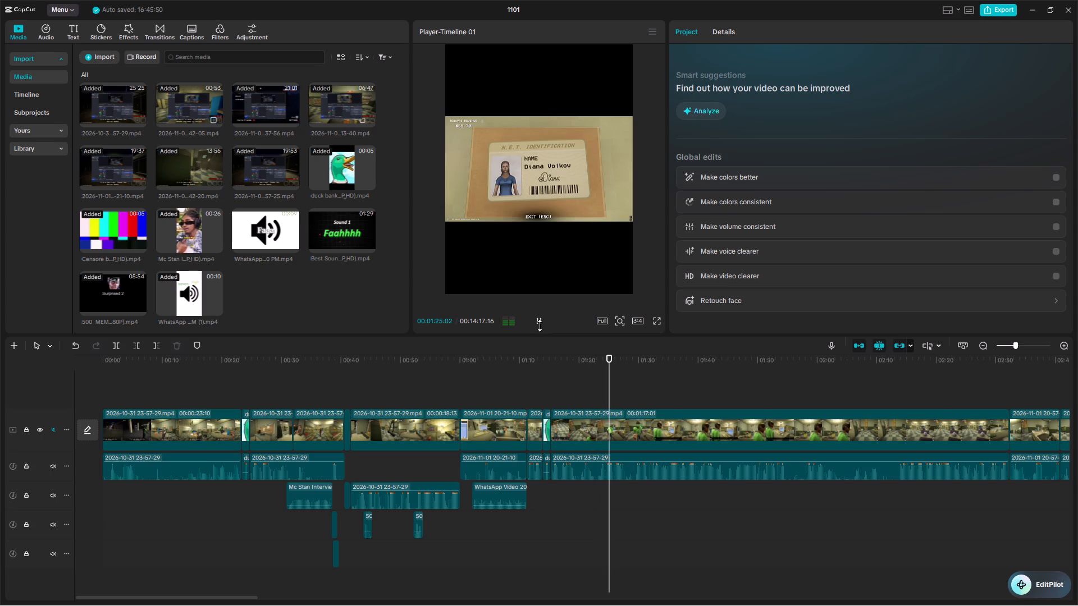
click(540, 325)
Split both the gameplay clip on the main video track and its separate audio clip at about 1:22:26.
drag(603, 368, 587, 370)
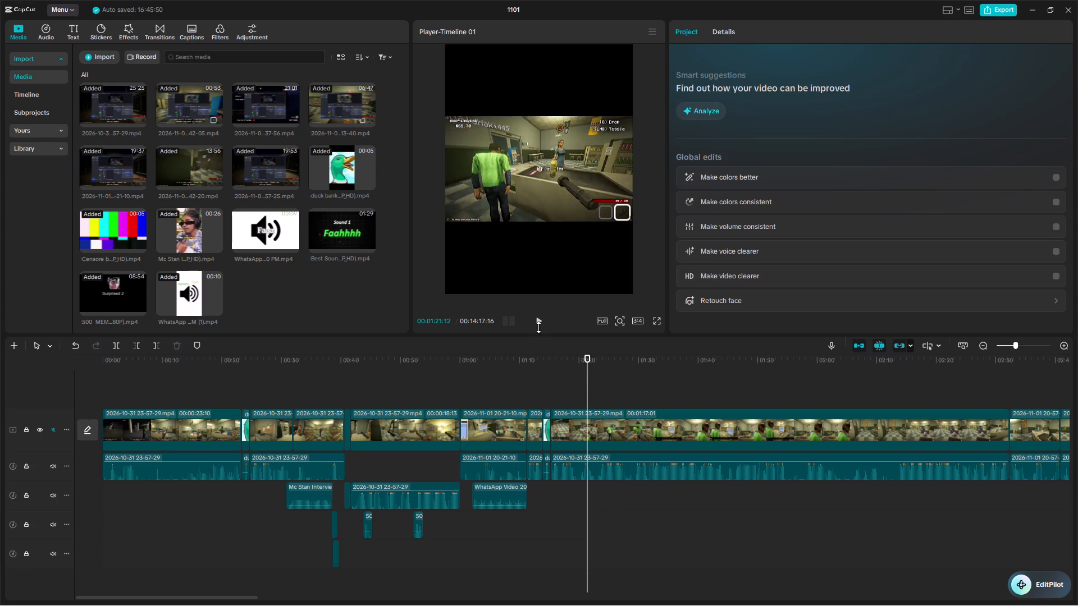
click(540, 323)
click(539, 323)
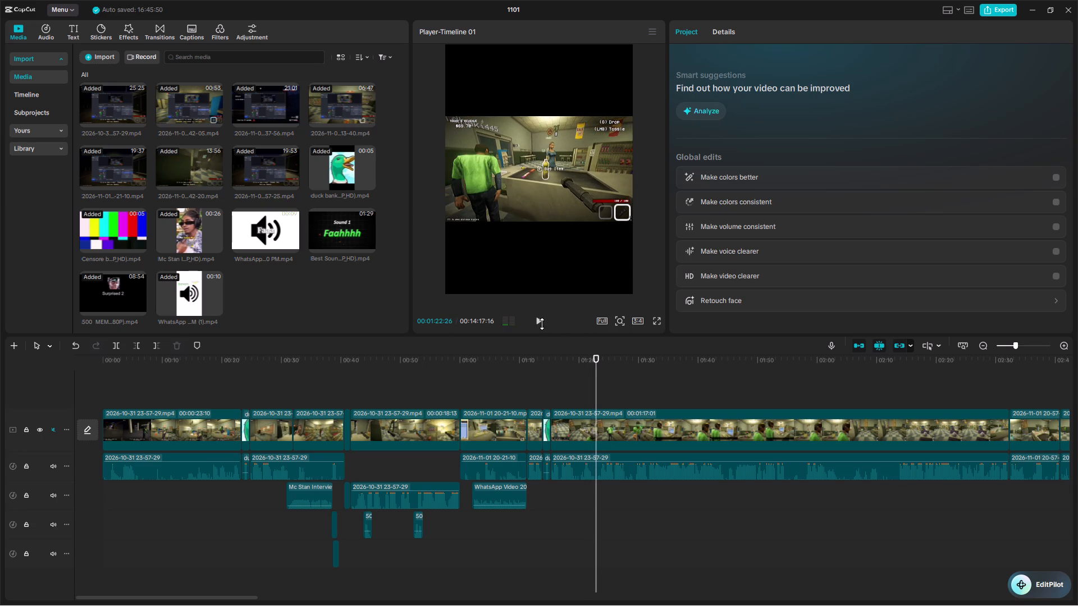
click(590, 433)
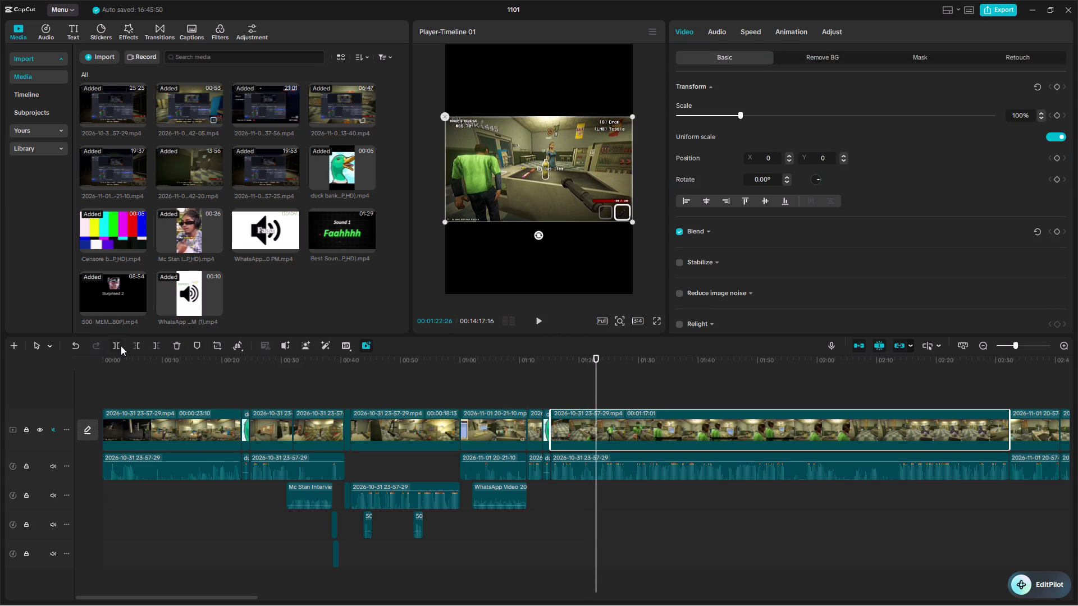
click(118, 347)
click(581, 470)
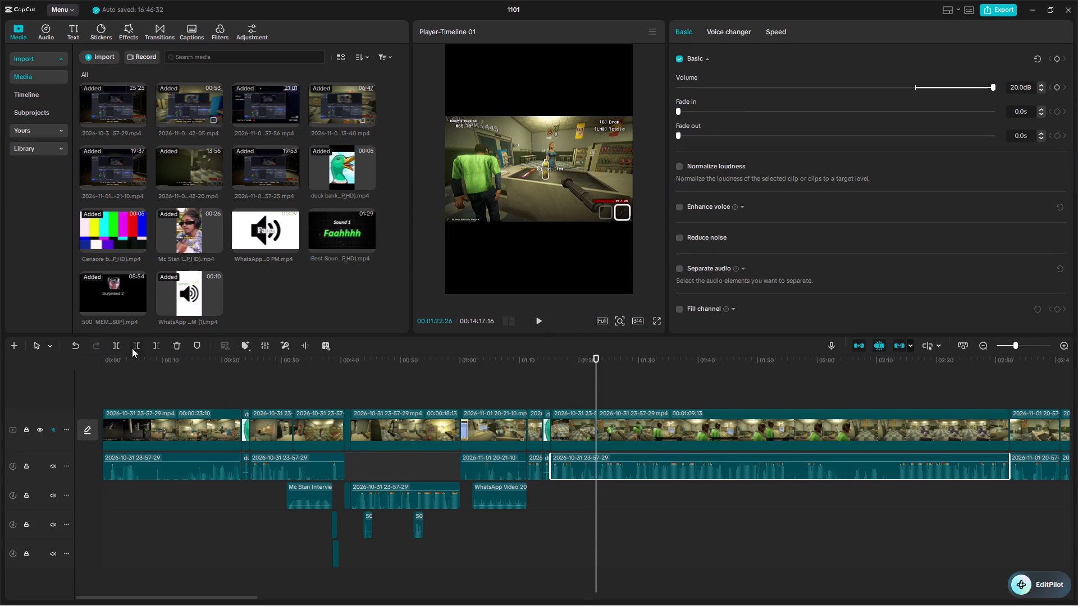
click(121, 345)
Review the gameplay from about 1:23 to 2:04, replaying the stretch around 1:50 to examine where the dialogue section should end.
click(542, 320)
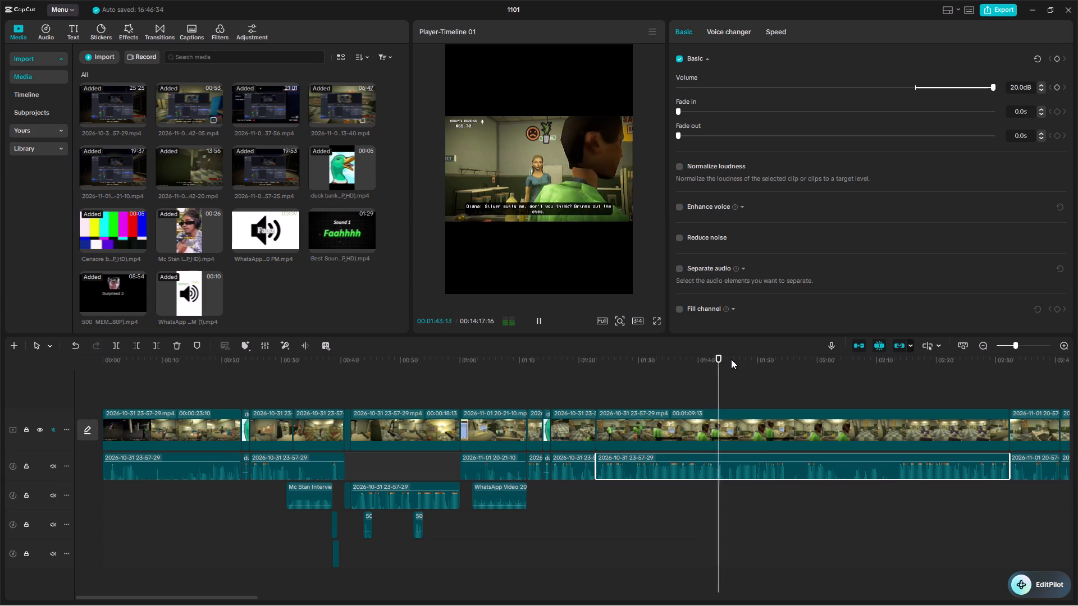
drag(719, 362, 774, 366)
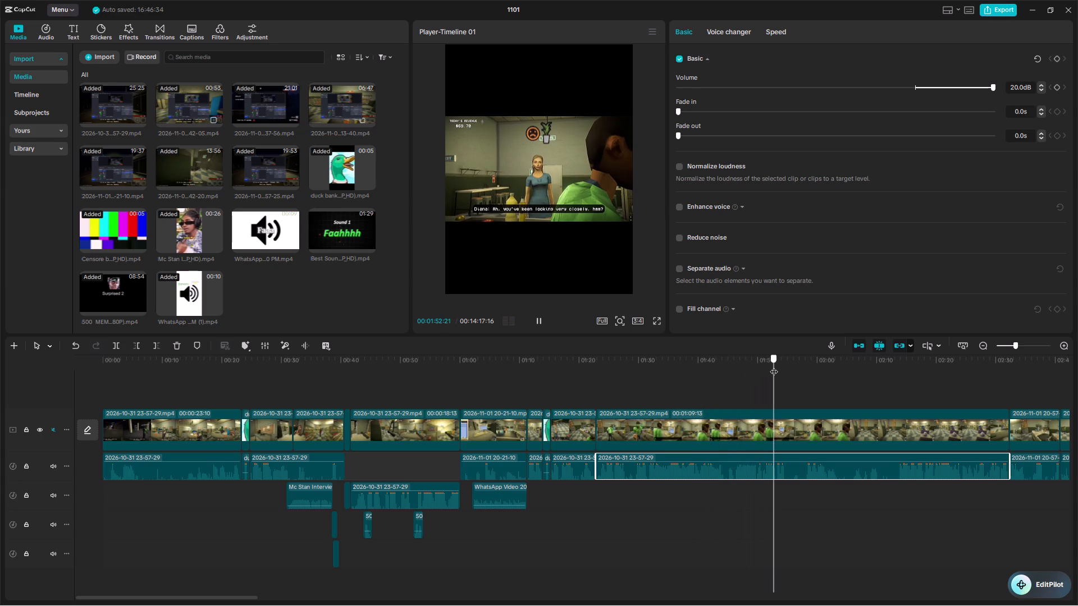
drag(774, 366, 778, 366)
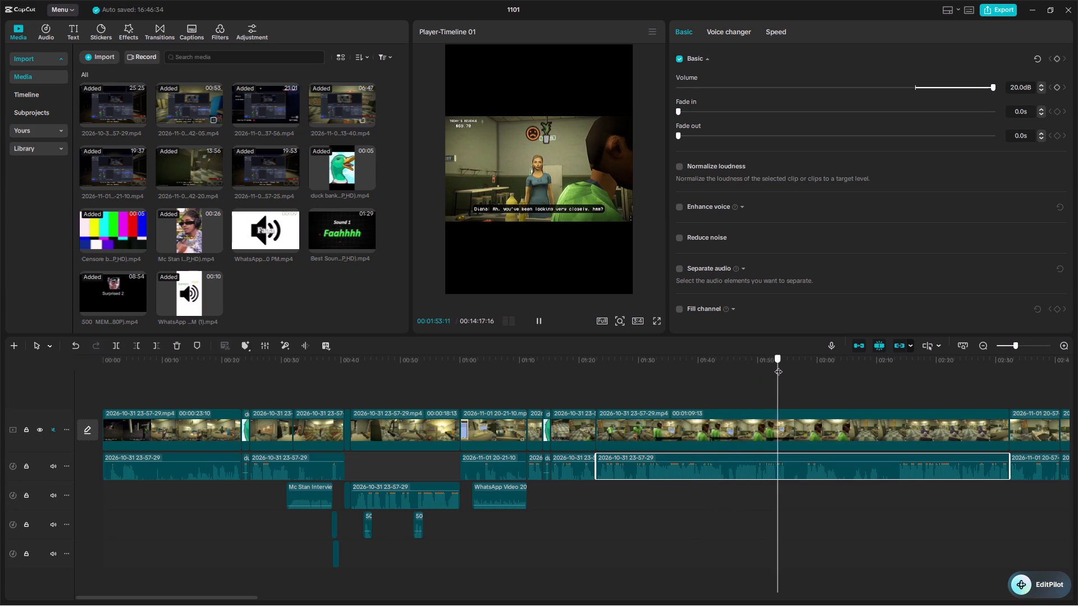
drag(778, 366, 844, 361)
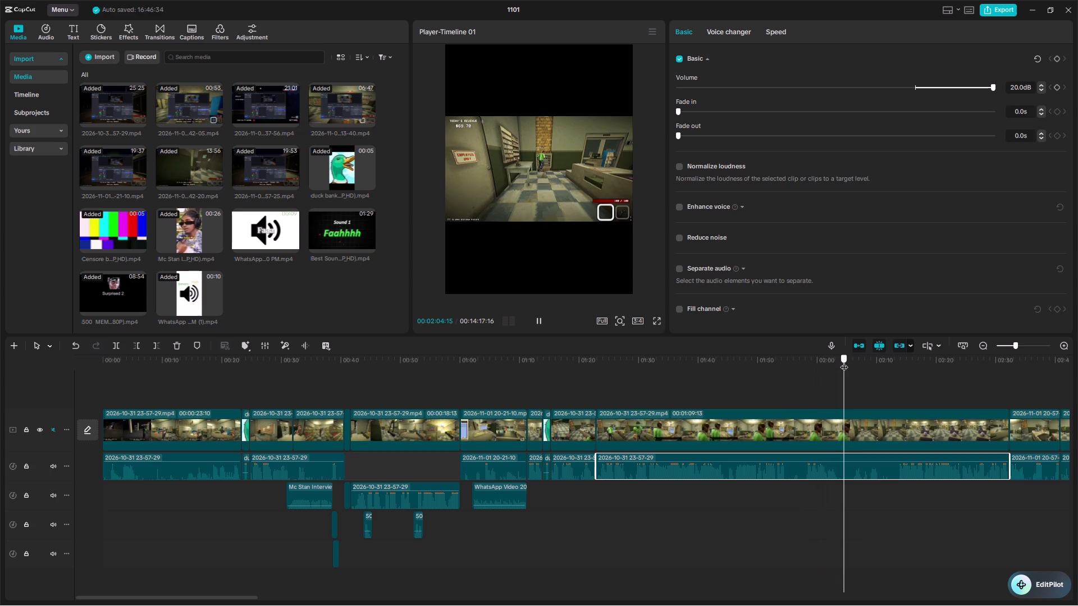
drag(844, 361, 785, 369)
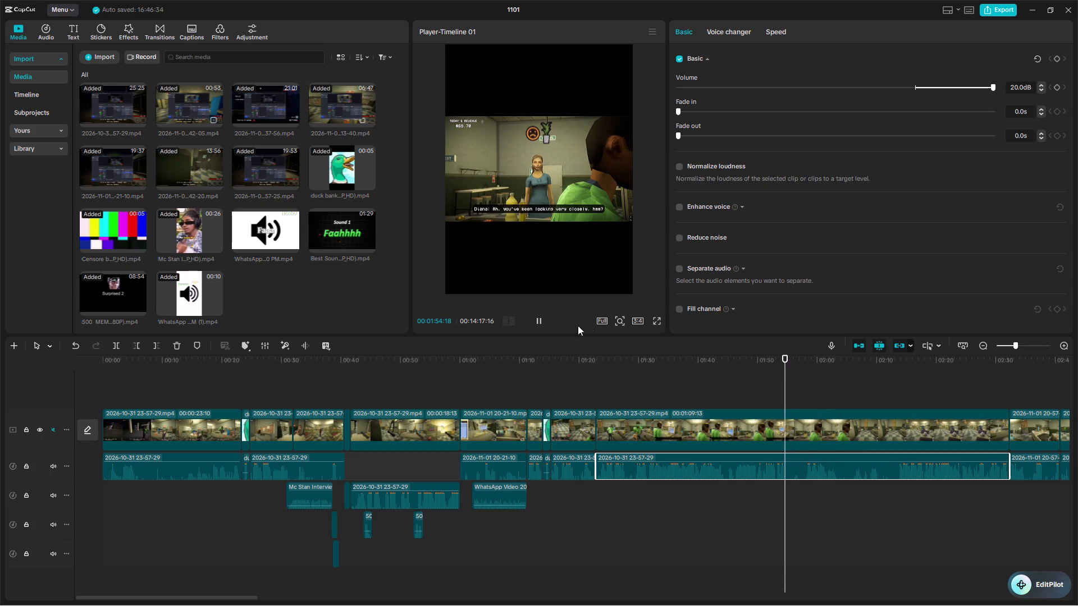
click(543, 323)
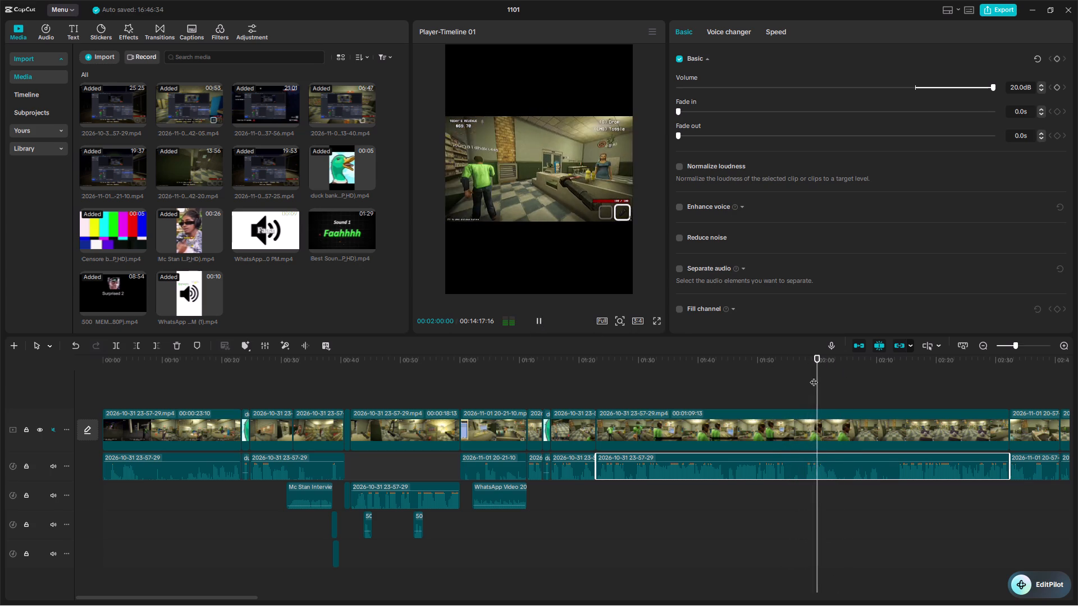
drag(817, 375, 748, 381)
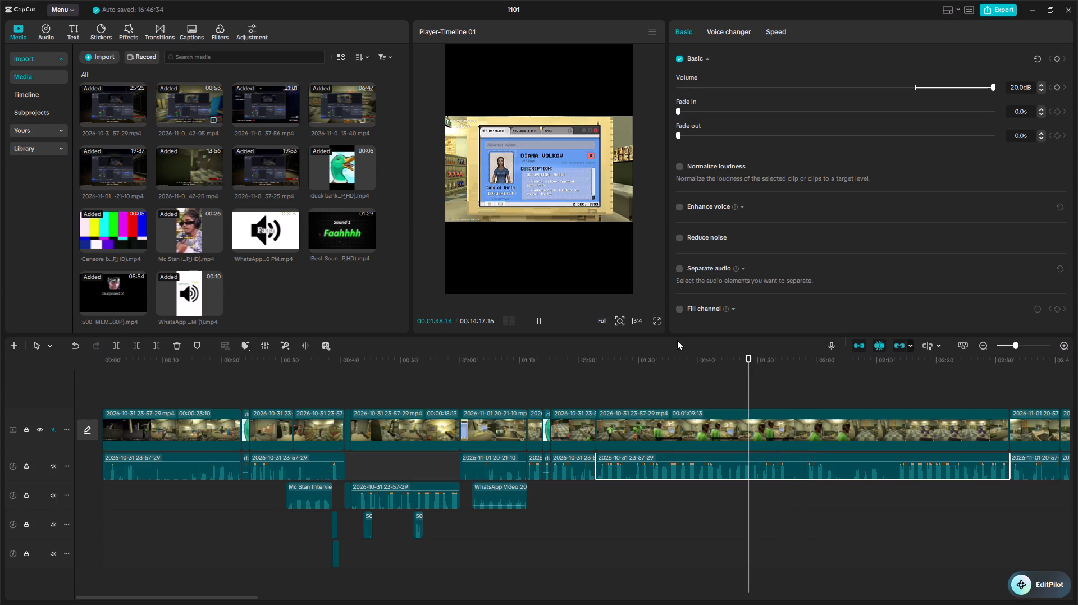
click(543, 319)
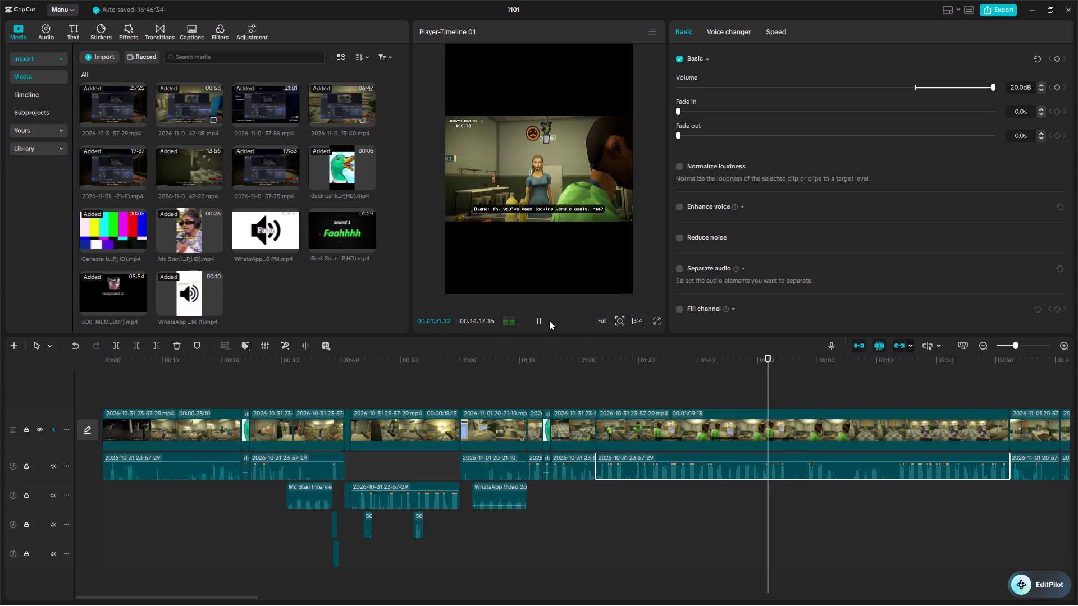
click(549, 320)
click(541, 324)
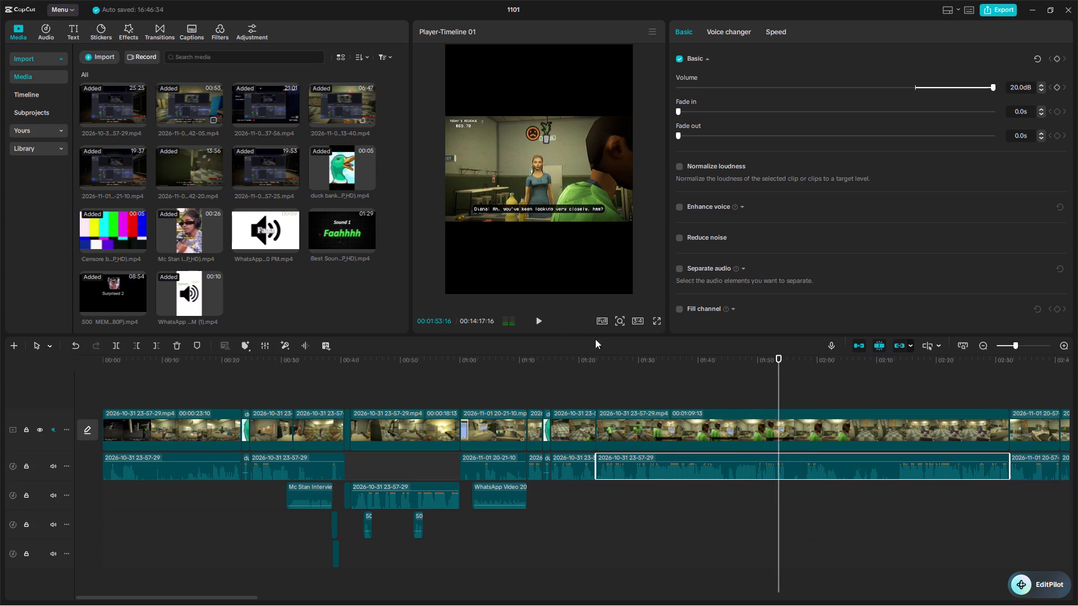
drag(779, 366, 761, 366)
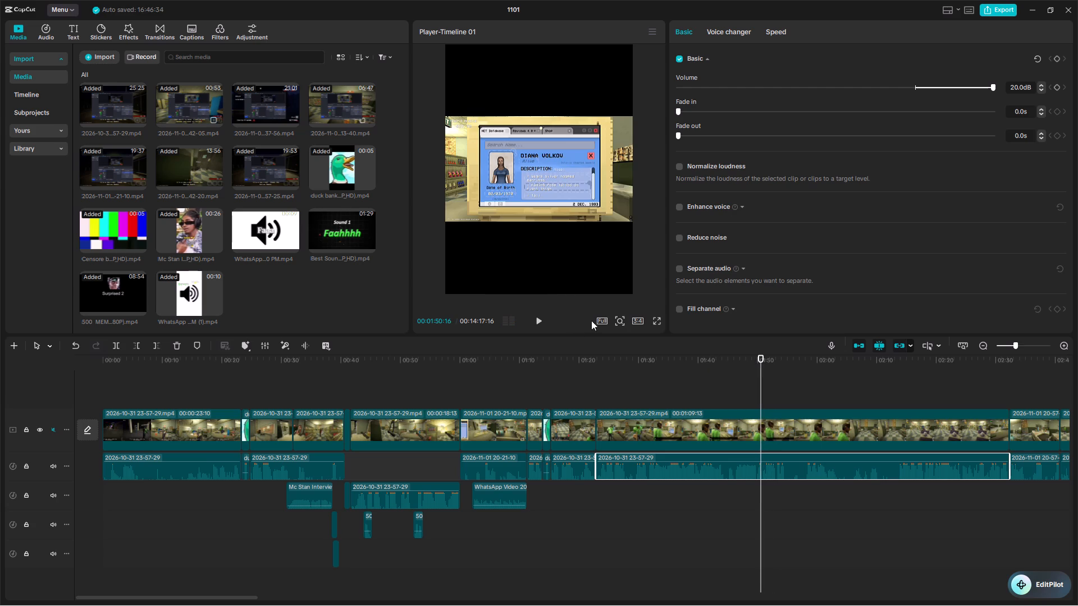
click(544, 320)
click(544, 320)
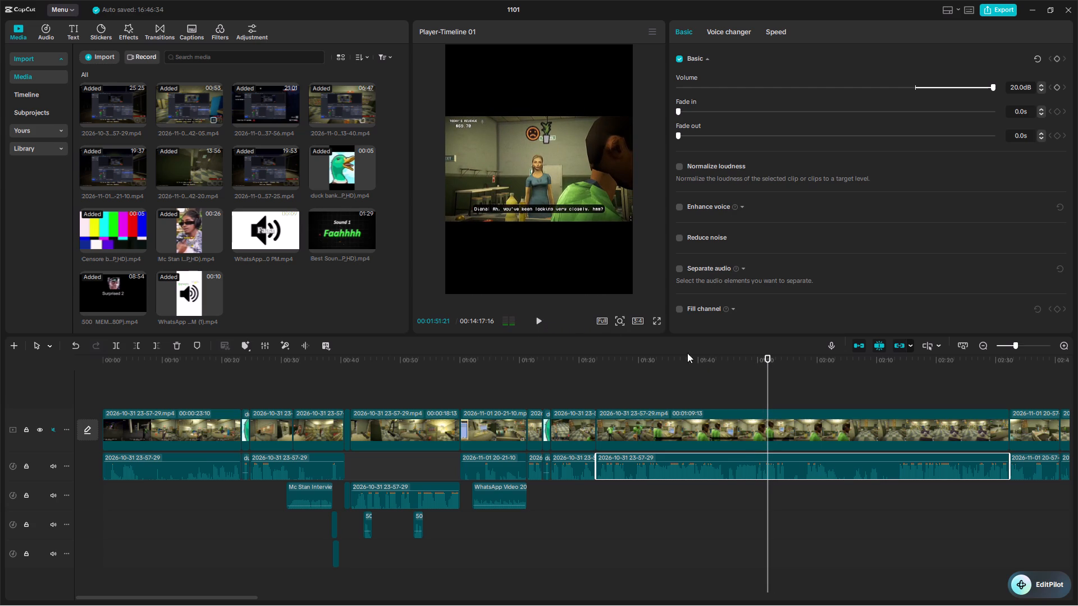
drag(770, 373, 760, 374)
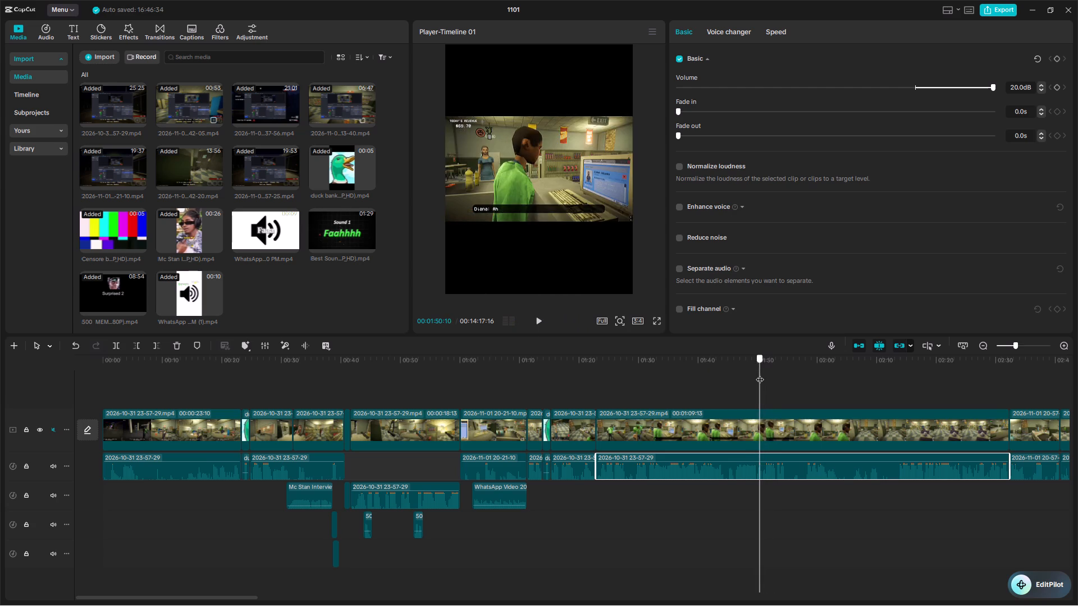
drag(760, 374, 759, 374)
click(541, 320)
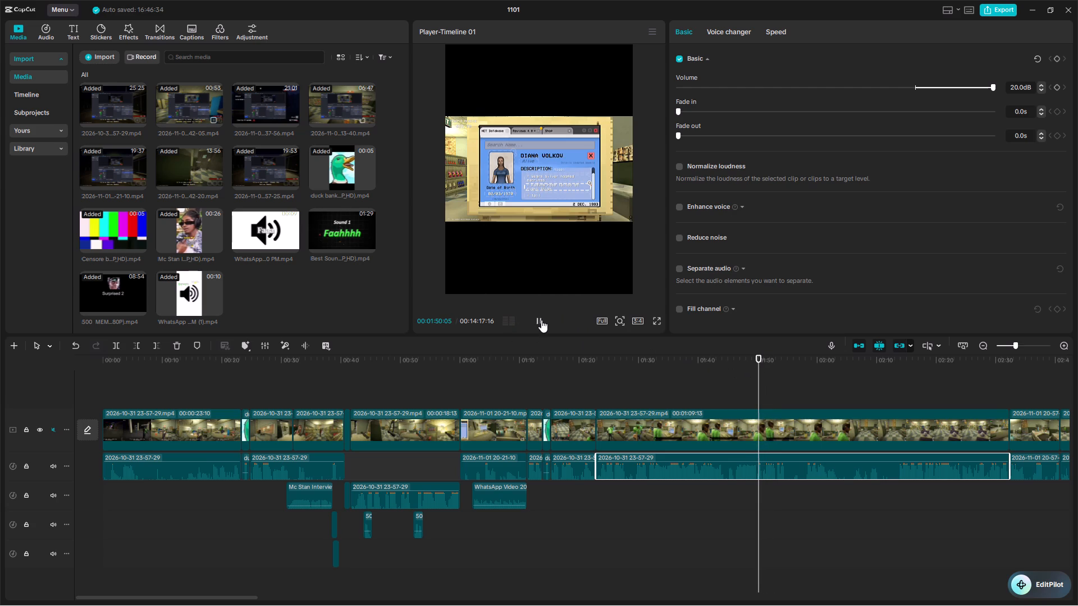
click(541, 320)
Split the gameplay video clip and its separate audio clip at 1:50:16, during the computer database view.
drag(770, 374, 764, 376)
drag(763, 376, 755, 376)
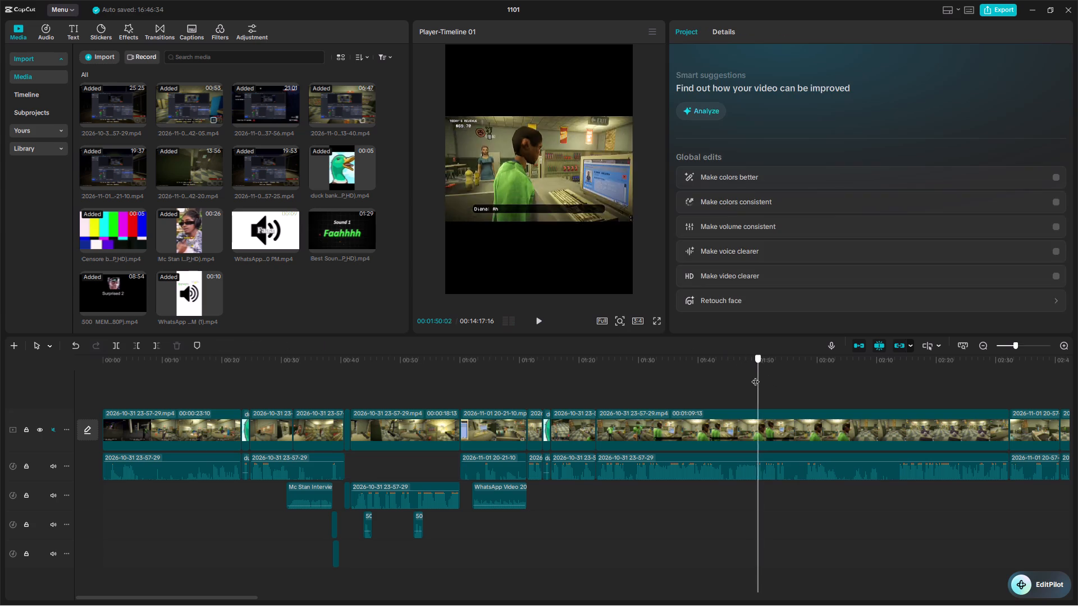
drag(755, 376, 751, 377)
click(542, 322)
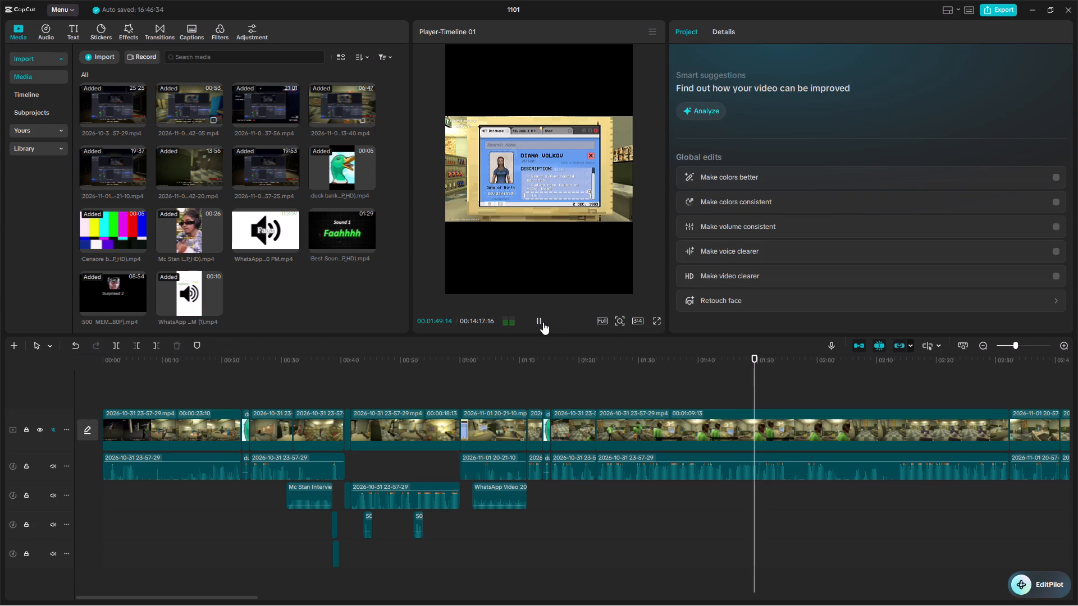
click(546, 322)
double_click(546, 322)
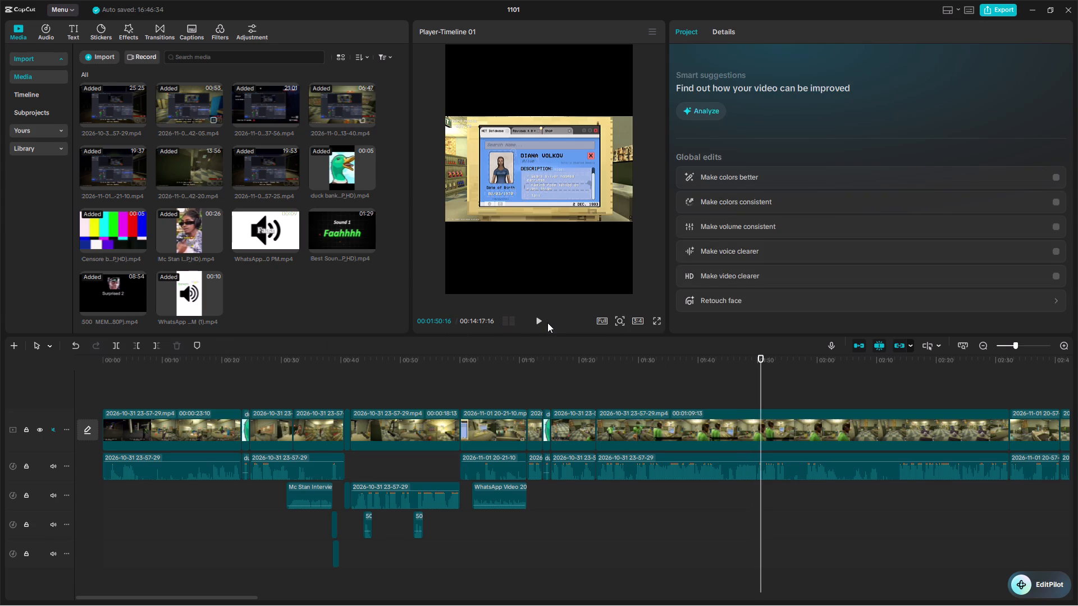
click(118, 343)
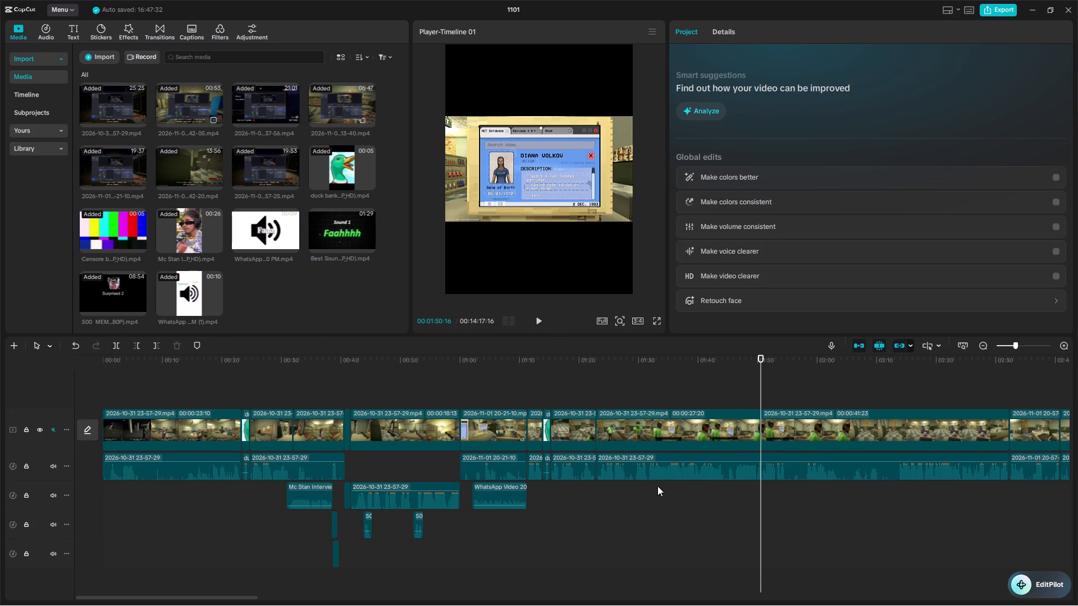
click(688, 471)
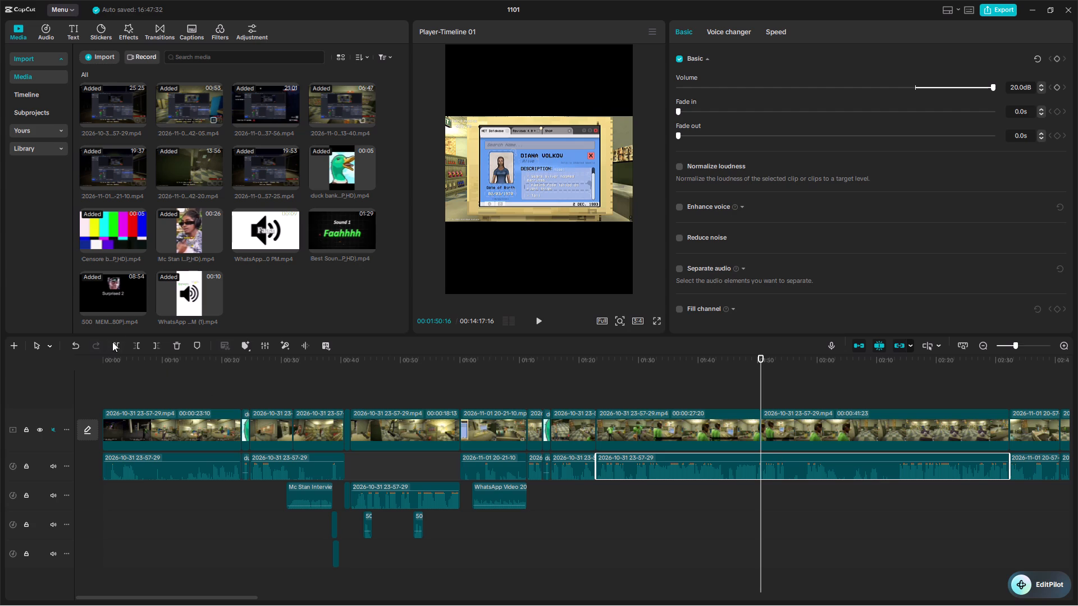
click(112, 342)
Delete the gameplay dialogue segment between about 1:22:26 and 1:50:16 from the timeline.
click(684, 430)
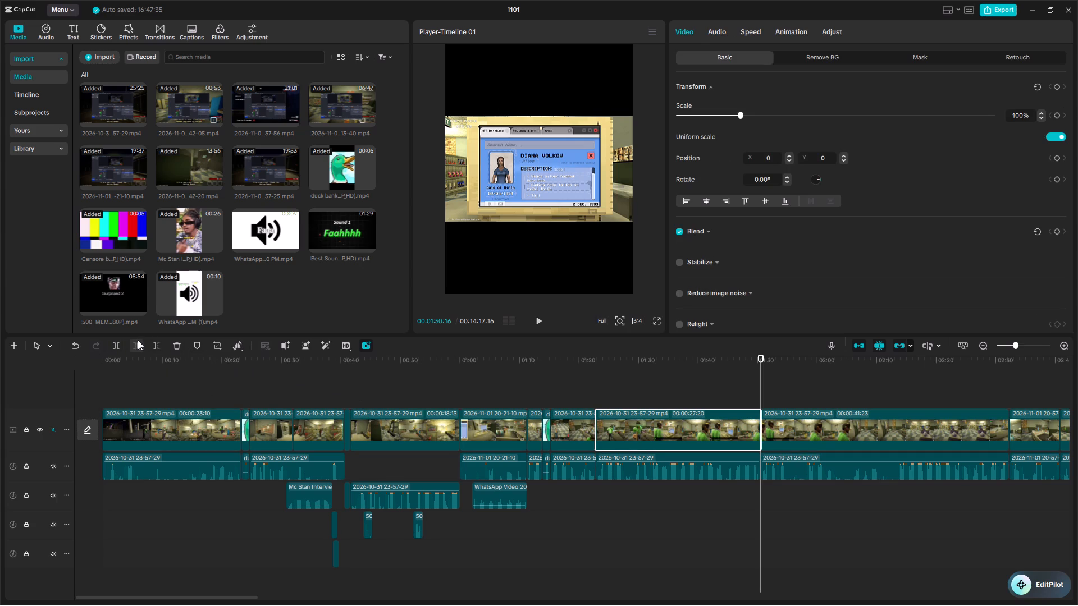
click(113, 338)
click(655, 511)
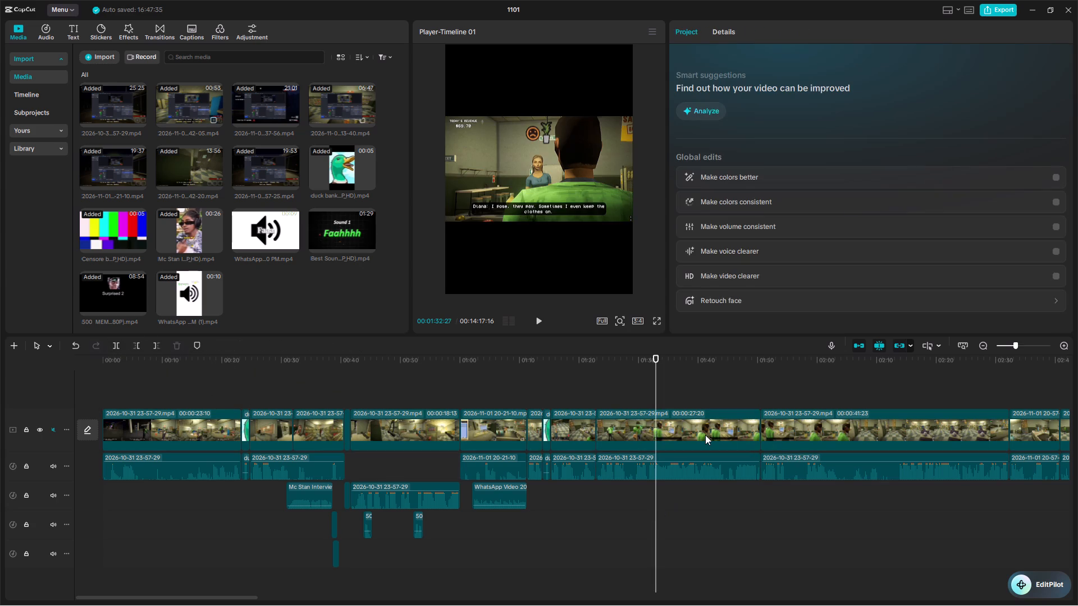
click(705, 435)
key(BackSpace)
Play the shortened edit from about 1:19 through 1:41, rechecking the join and the scene around 1:30.
drag(645, 407, 616, 401)
drag(652, 385, 573, 393)
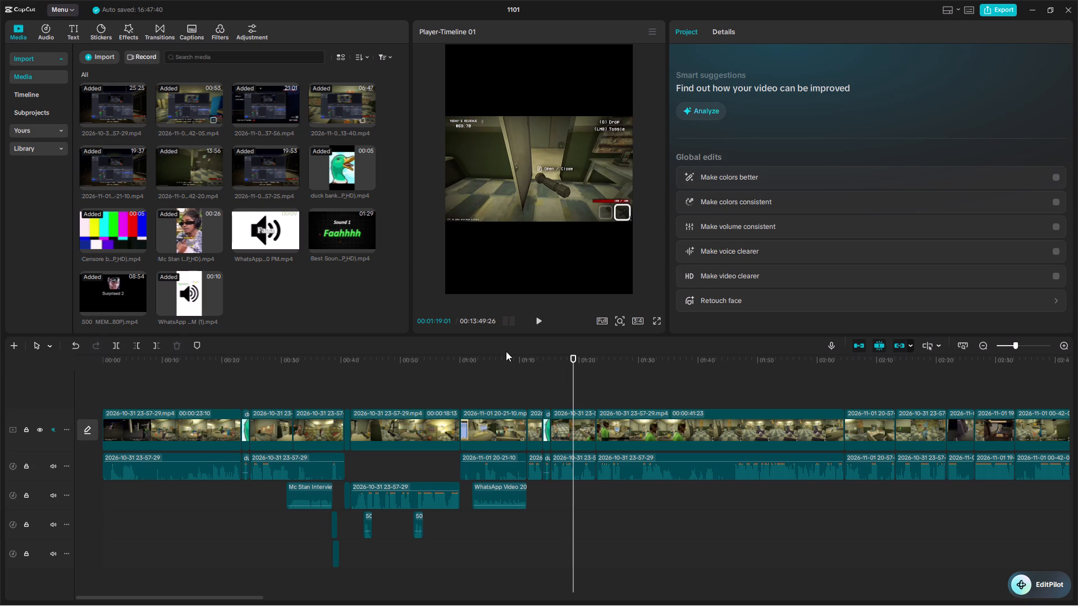
click(537, 325)
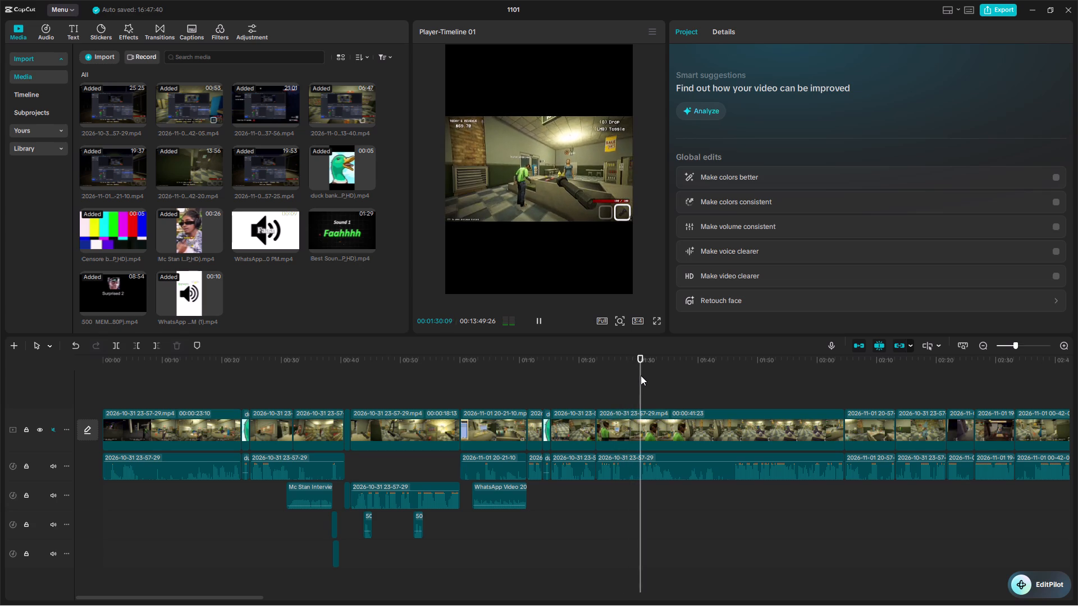
click(537, 322)
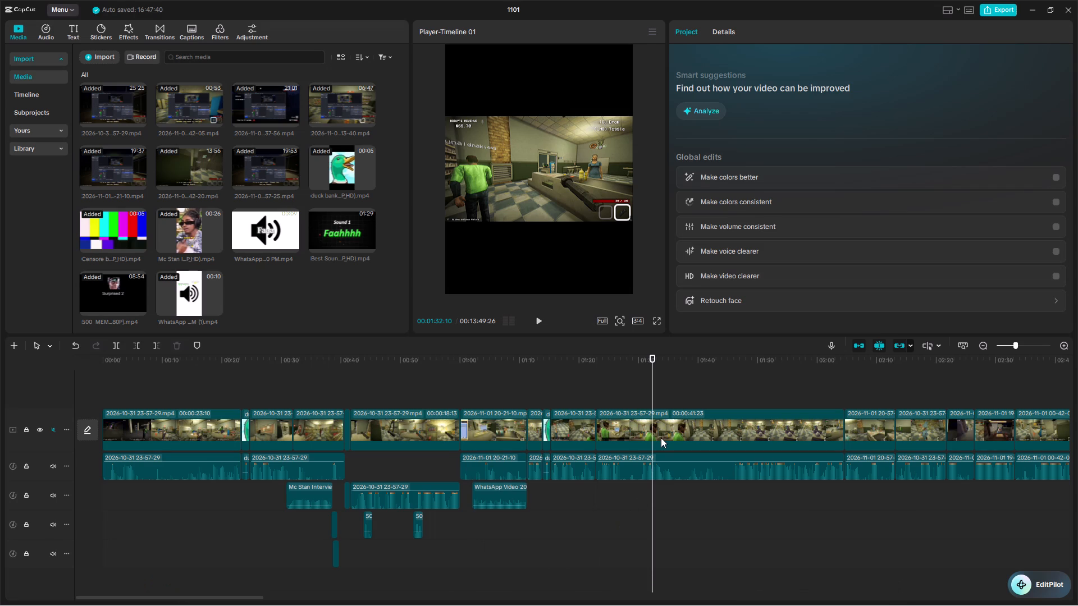
click(648, 357)
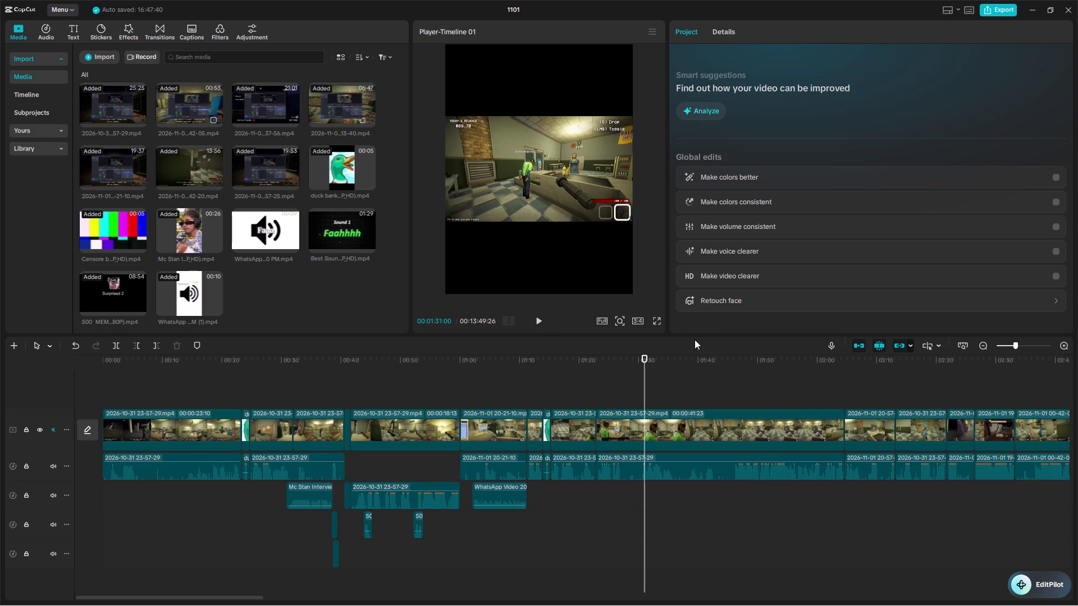
click(643, 365)
drag(647, 358, 636, 361)
click(537, 318)
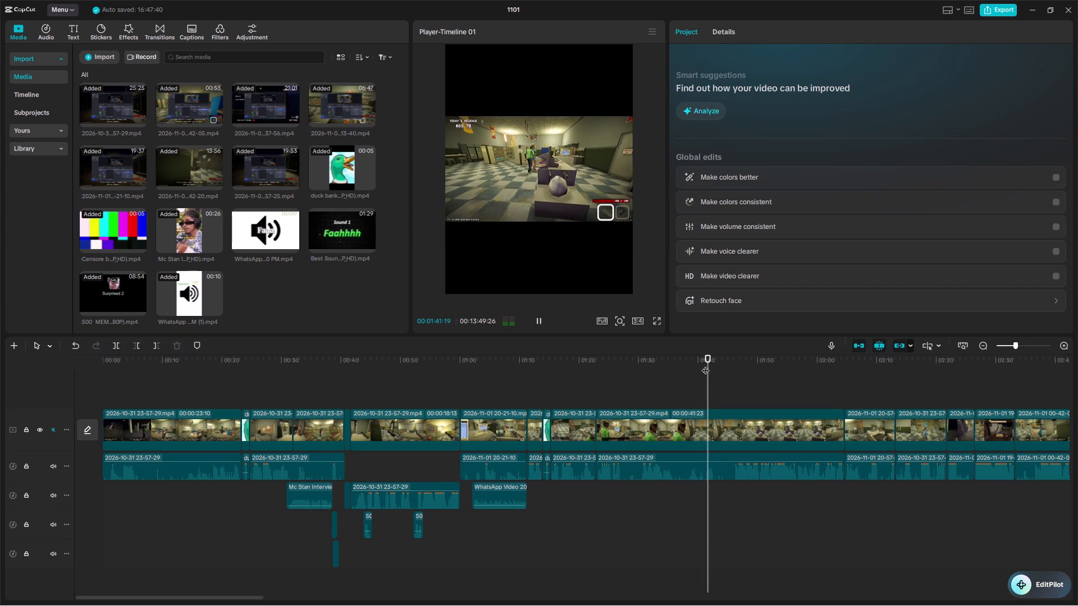
drag(705, 365, 573, 385)
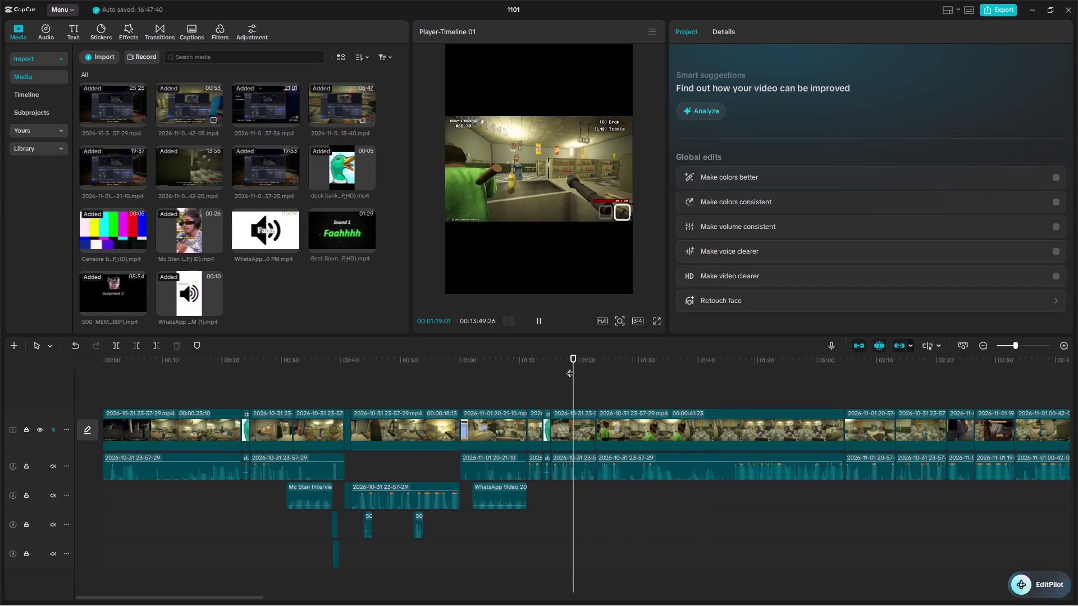
Split the gameplay video clip and its separate audio clip at 1:29:01, after replaying the scene around 1:28 to 1:30.
click(537, 314)
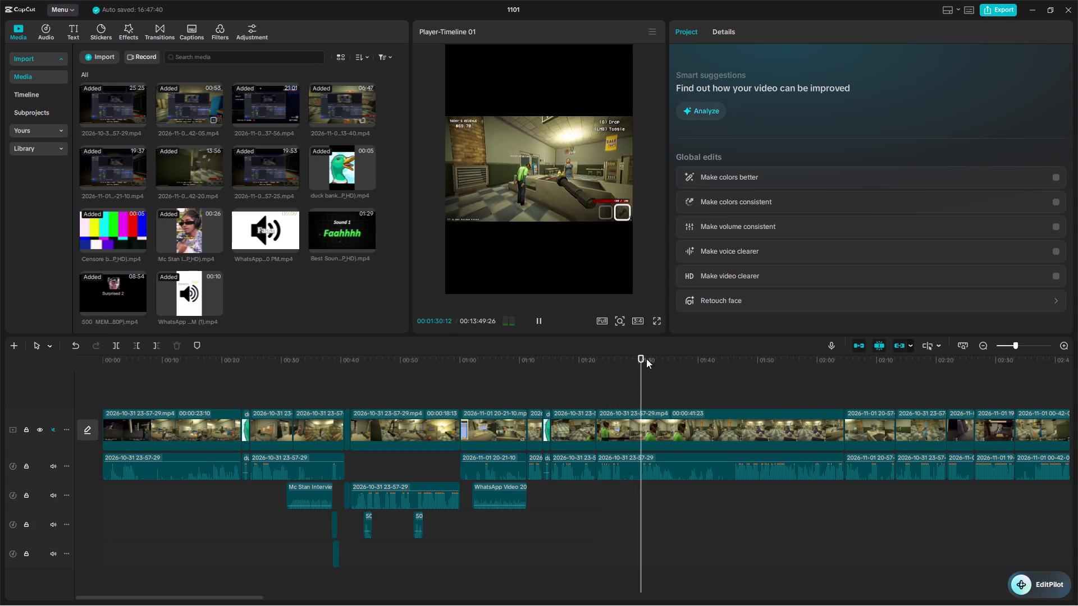
drag(651, 358, 631, 362)
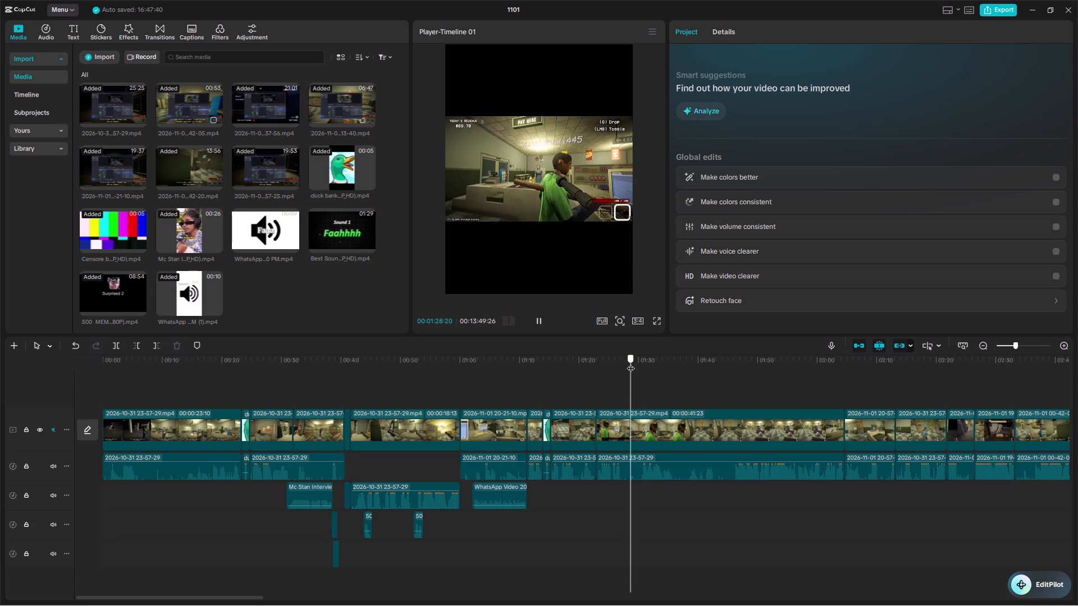
drag(631, 362, 638, 362)
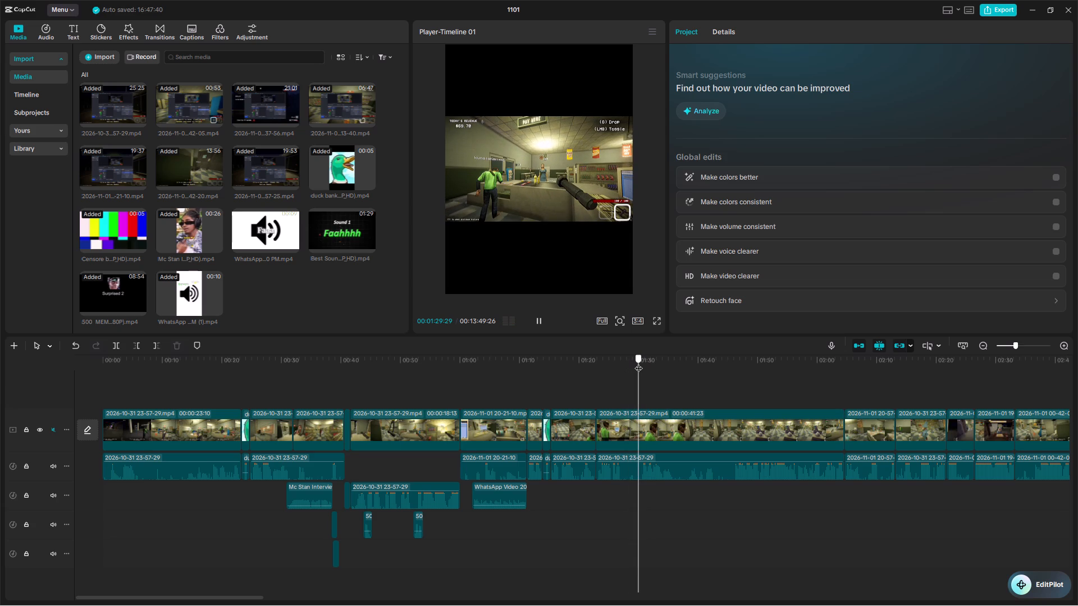
drag(638, 362, 616, 366)
click(544, 326)
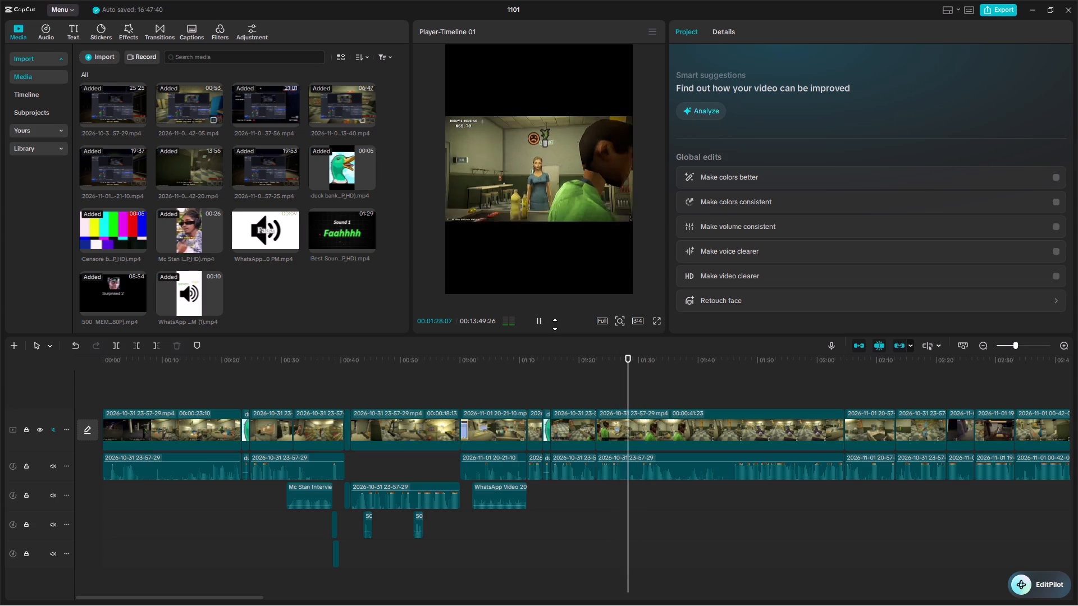
click(540, 319)
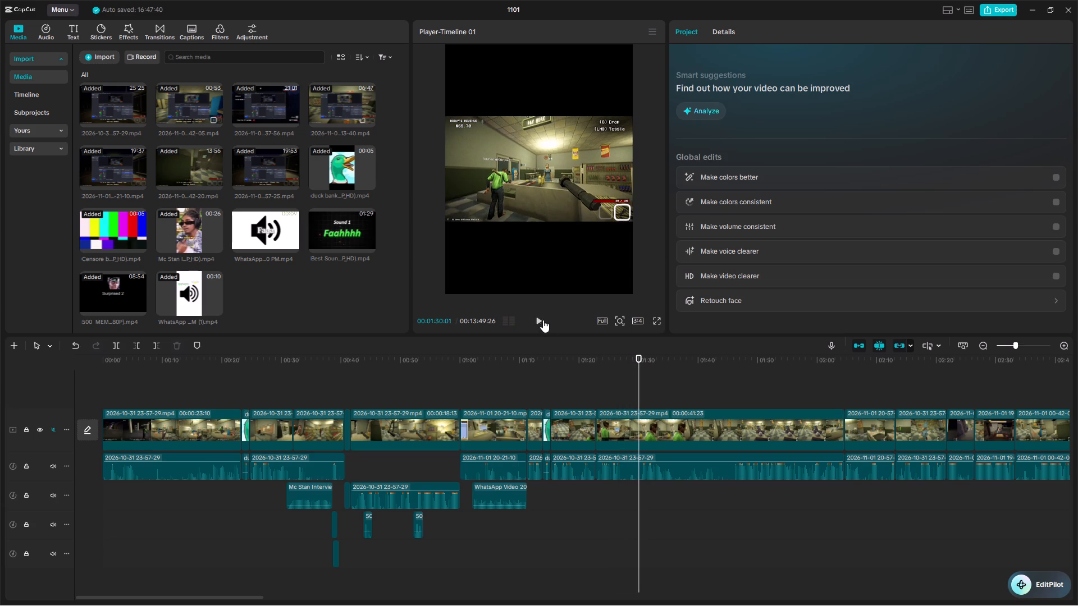
click(635, 392)
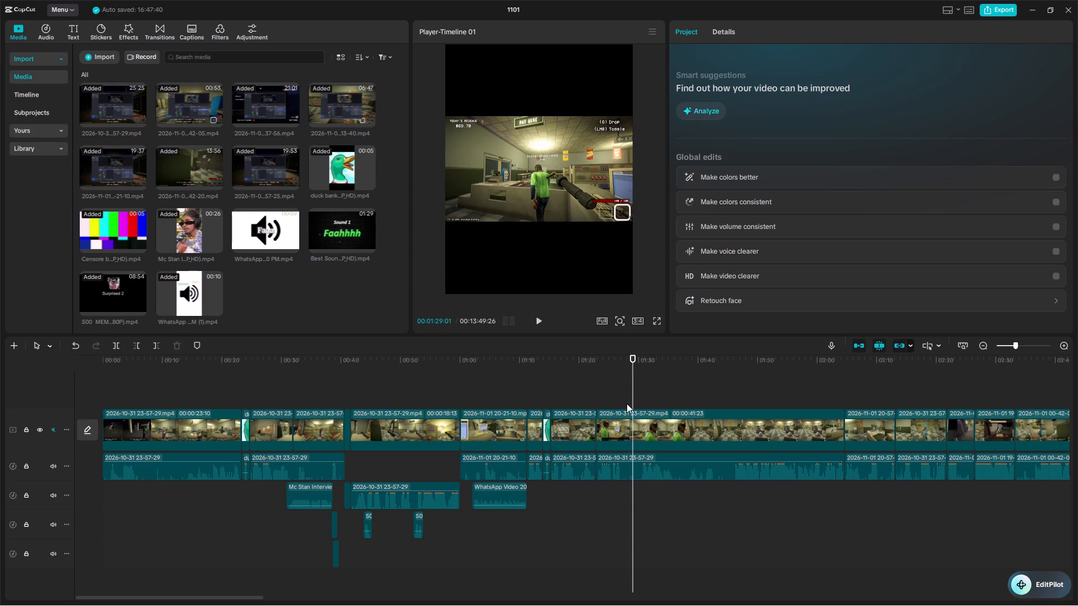
click(614, 438)
click(118, 343)
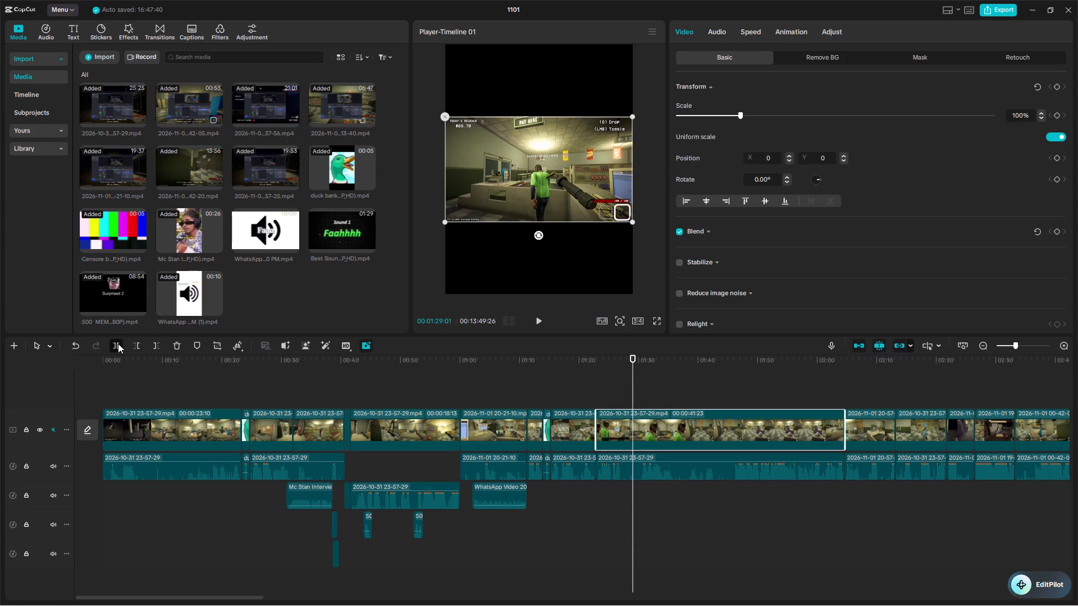
click(607, 474)
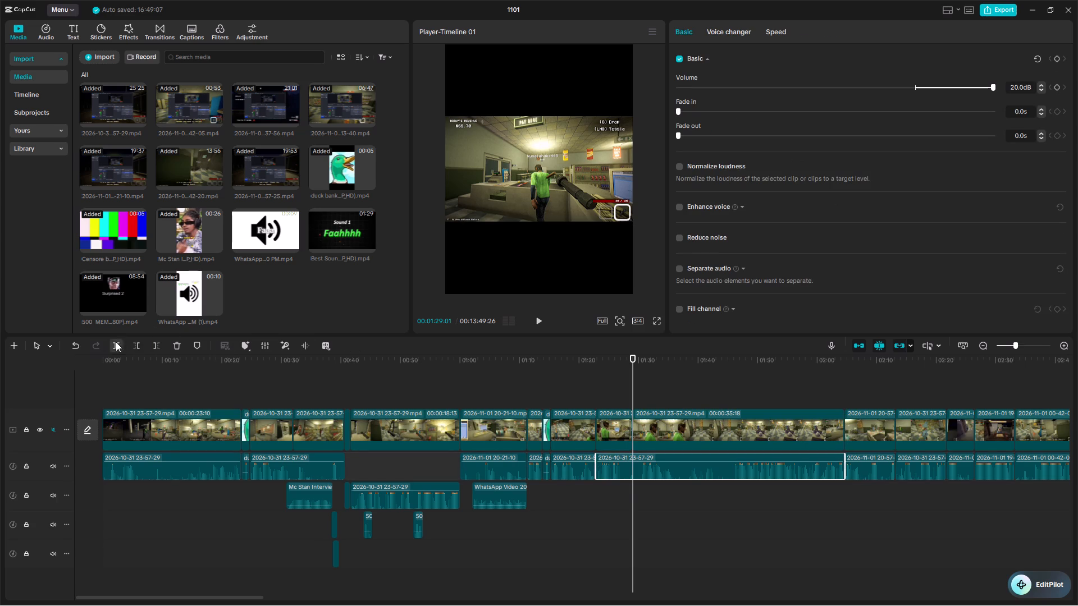
click(116, 342)
Split the gameplay video and its separate audio at 1:39:29, after replaying the stretch between about 1:38 and 1:41.
click(538, 320)
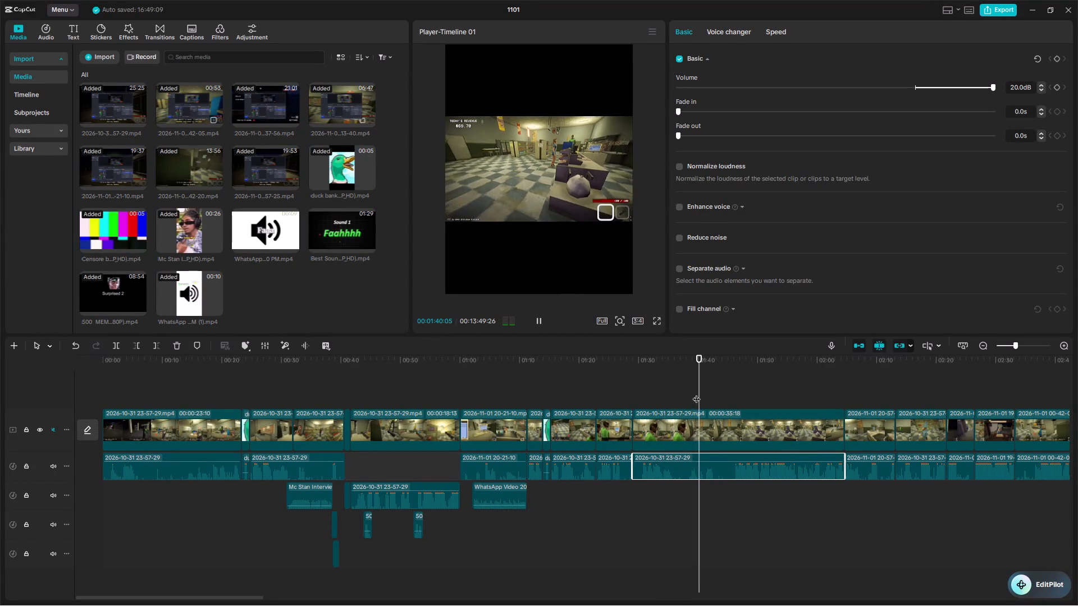
drag(709, 370, 707, 370)
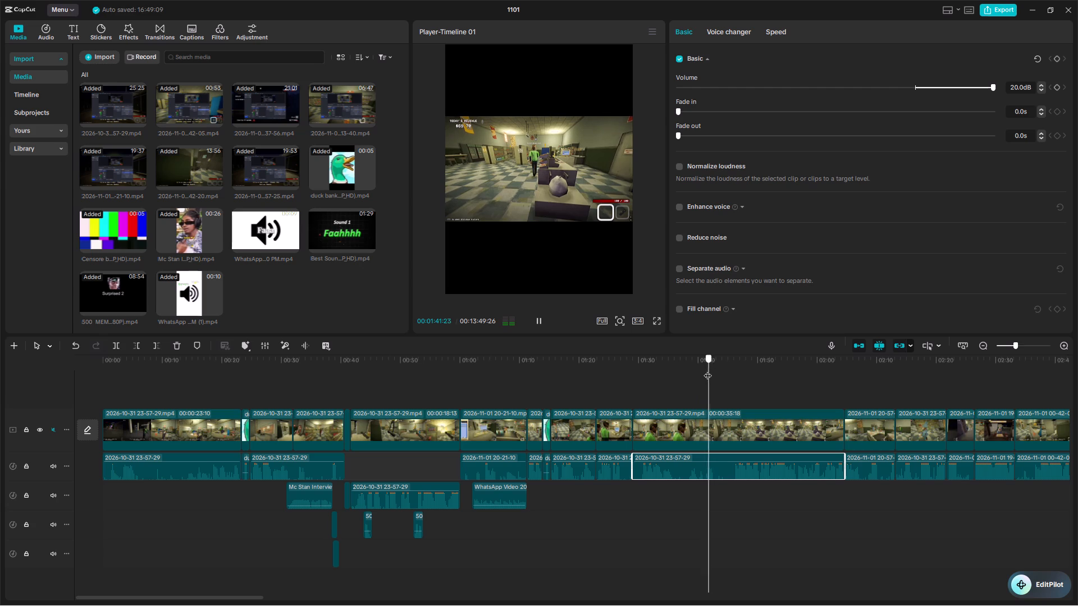
drag(707, 370, 695, 368)
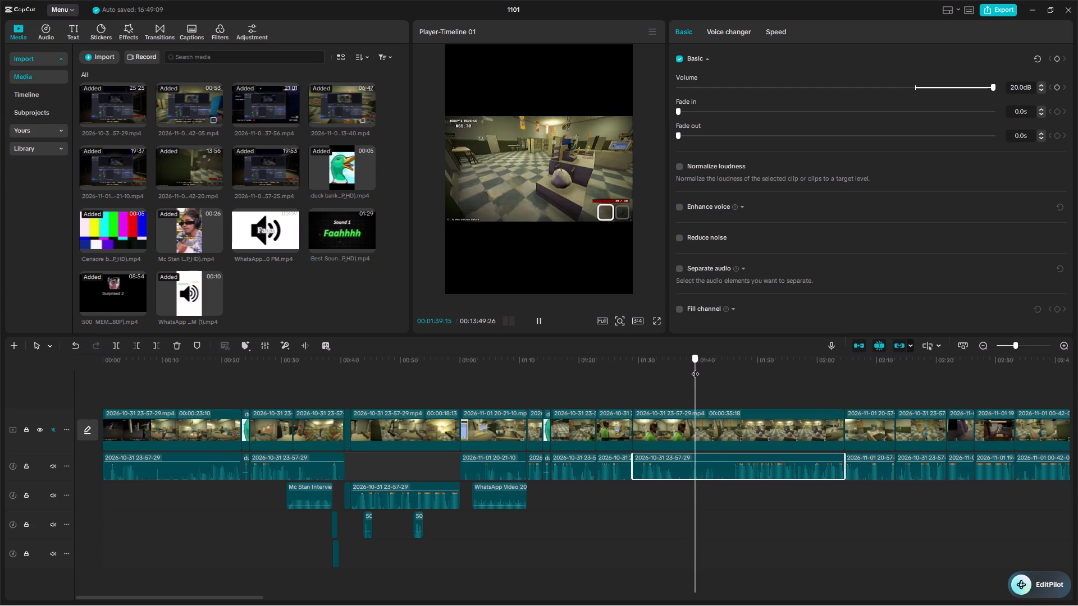
drag(695, 368, 687, 369)
click(537, 317)
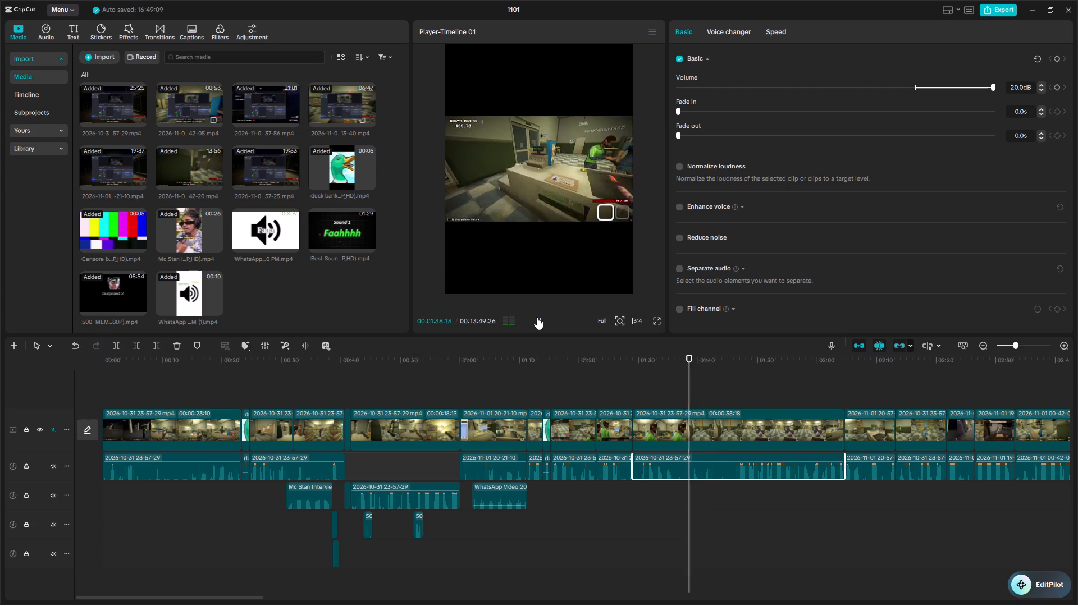
click(537, 318)
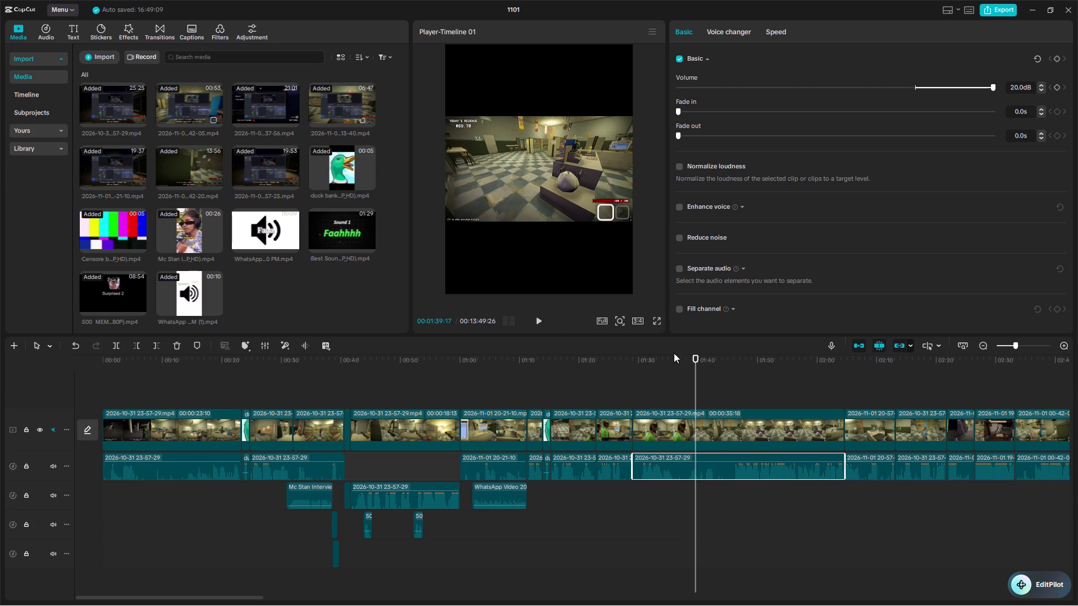
click(533, 324)
click(537, 324)
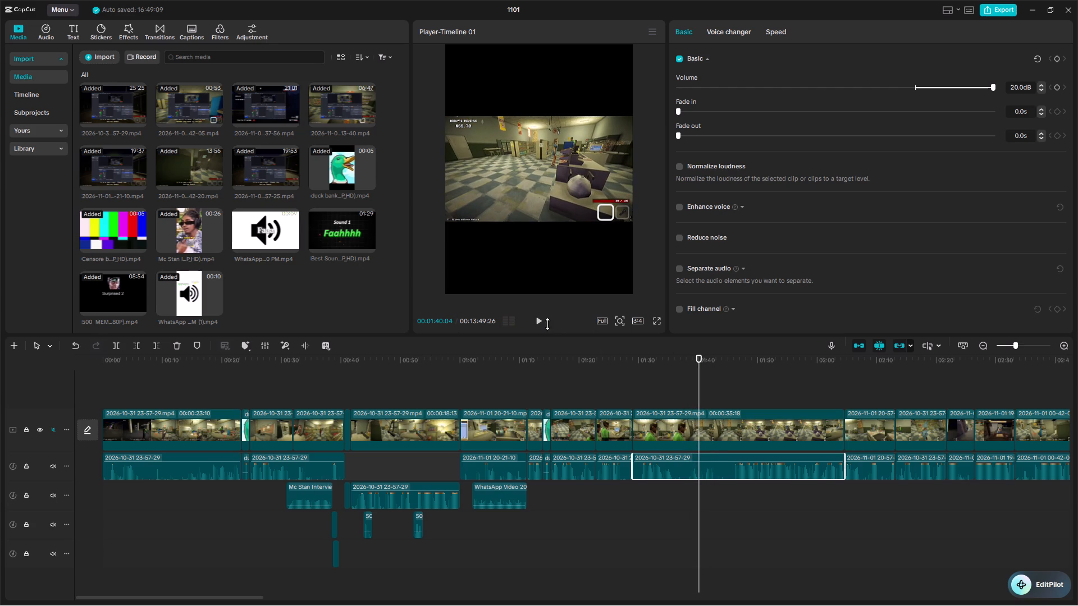
click(542, 322)
double_click(542, 322)
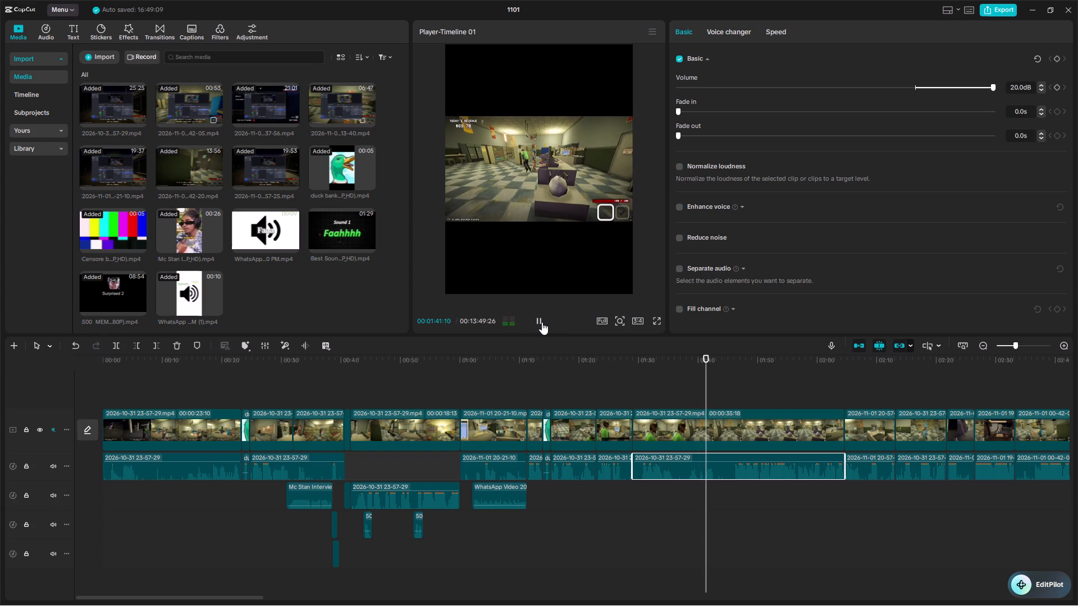
click(542, 322)
click(697, 365)
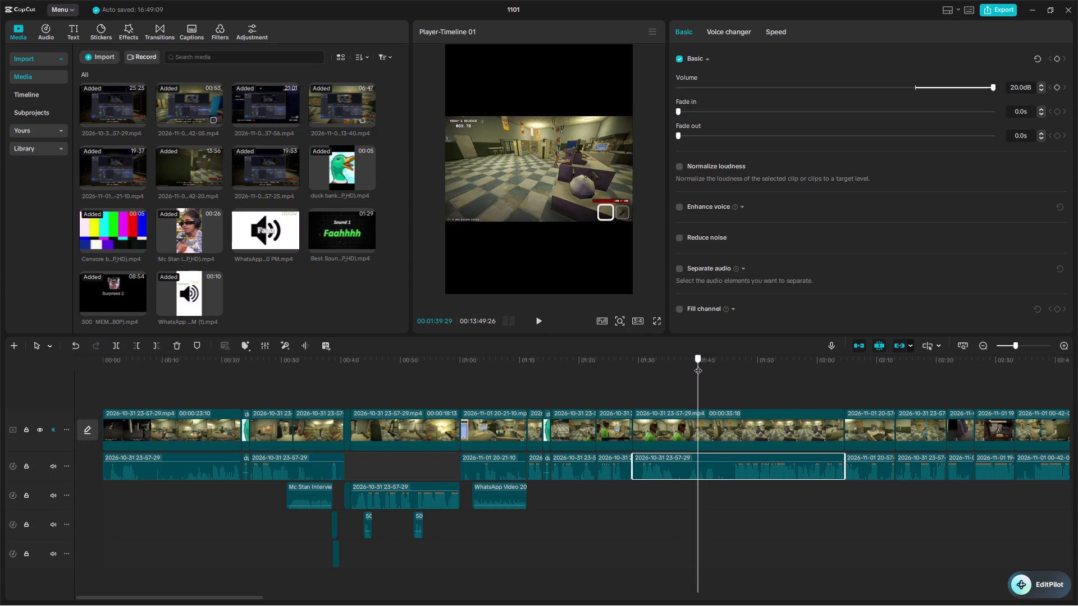
click(115, 342)
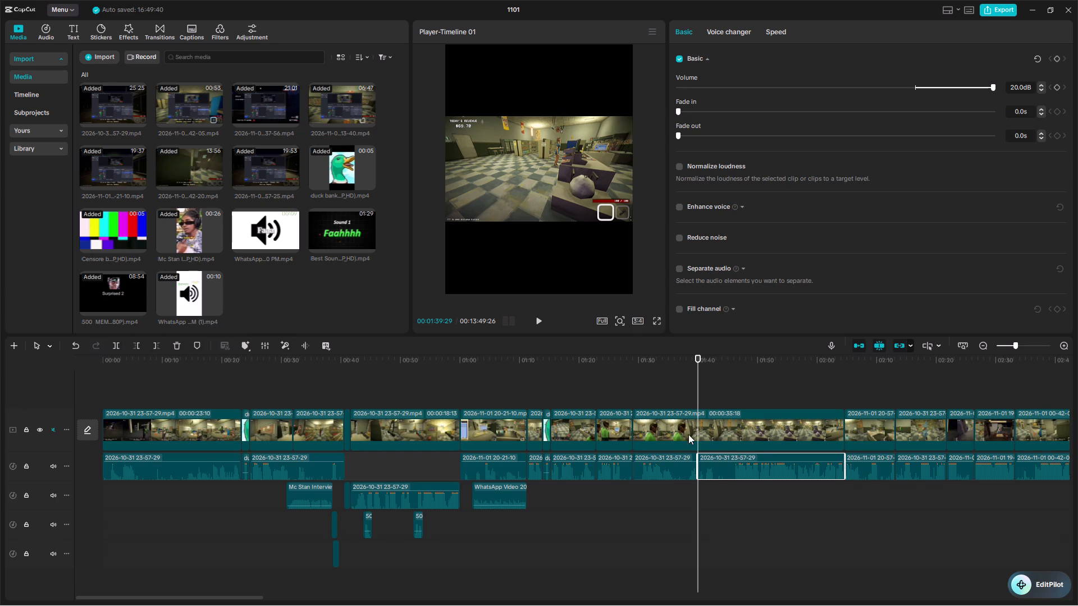
click(670, 430)
click(112, 339)
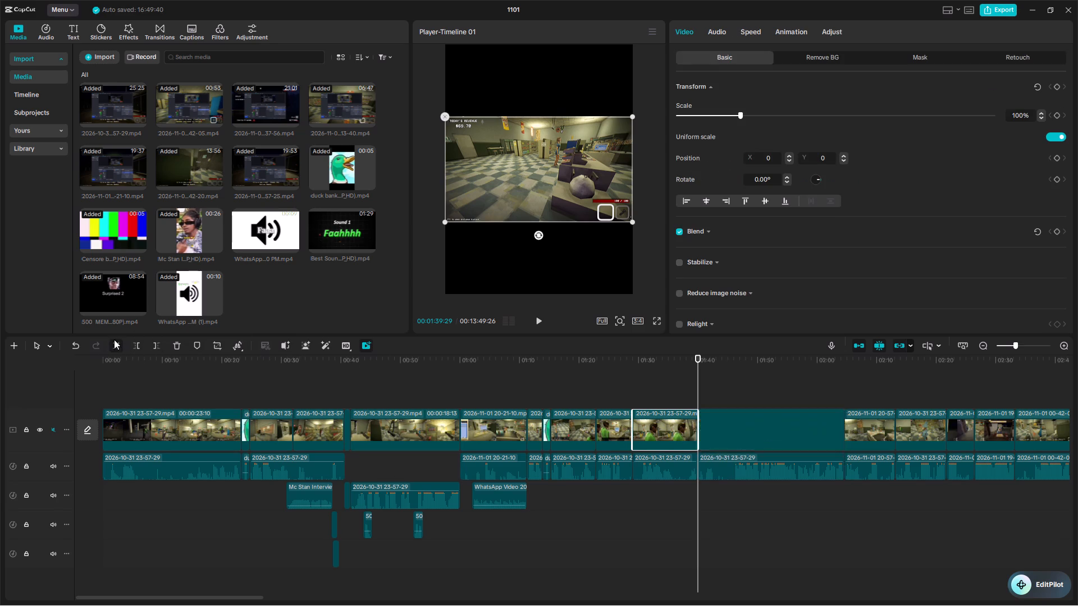
Delete the gameplay segment between 1:29:01 and 1:39:29 from the timeline.
click(655, 440)
key(BackSpace)
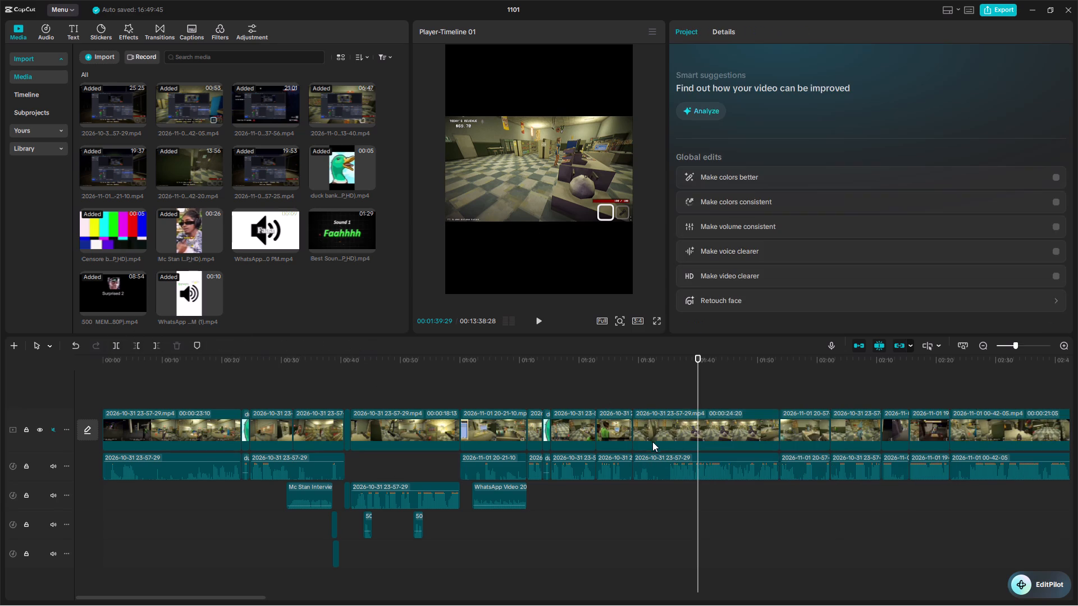
Play the shortened edit from 1:29 through about 1:48, replaying from about 1:33 to 1:45 to check where the scene should end.
drag(695, 382, 635, 385)
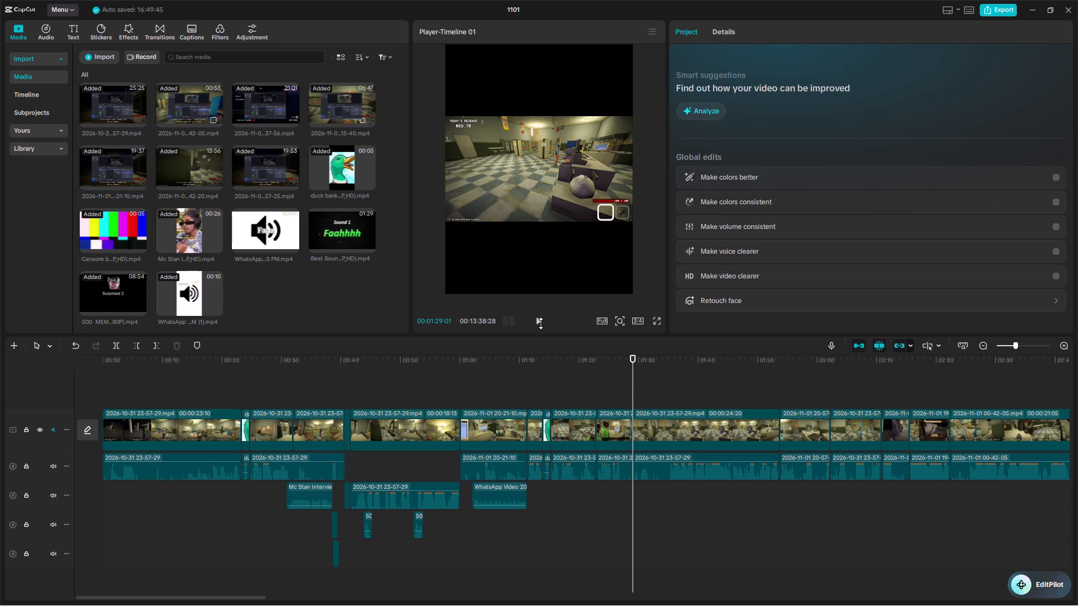
click(541, 323)
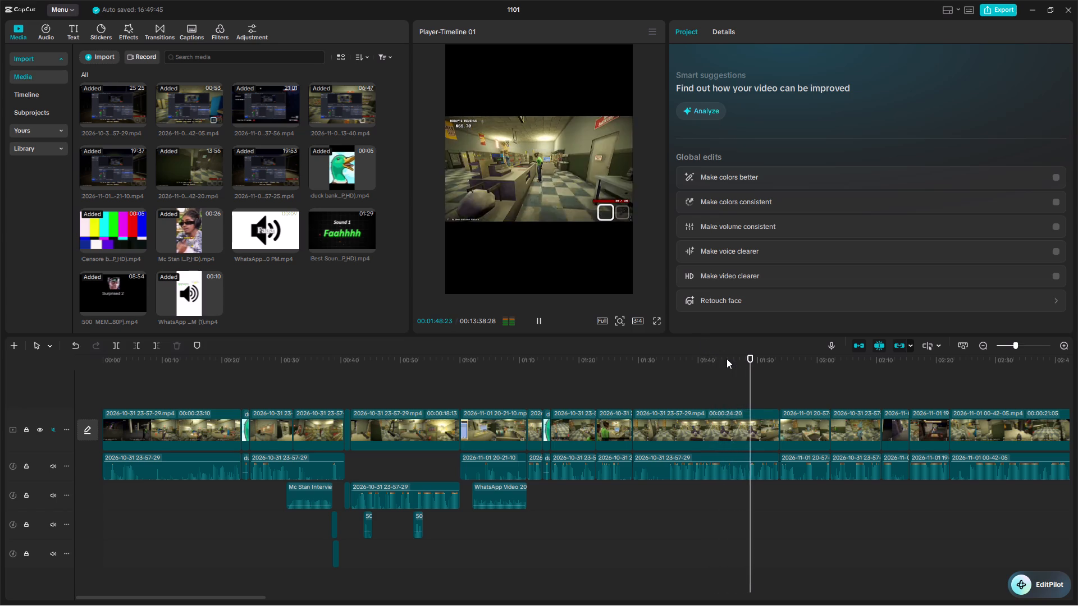
drag(755, 356, 661, 374)
click(547, 320)
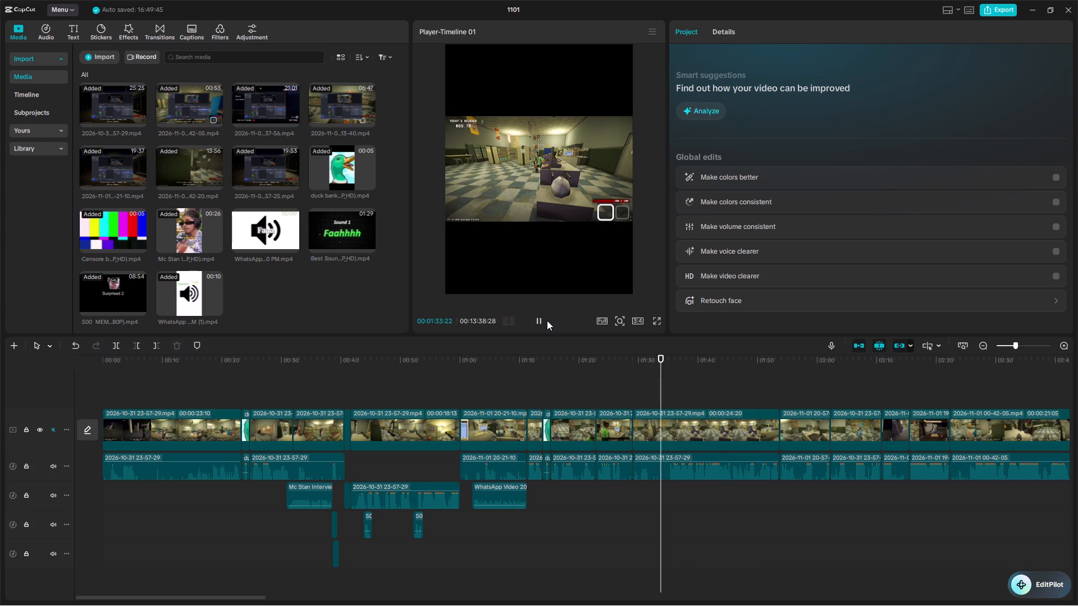
click(542, 320)
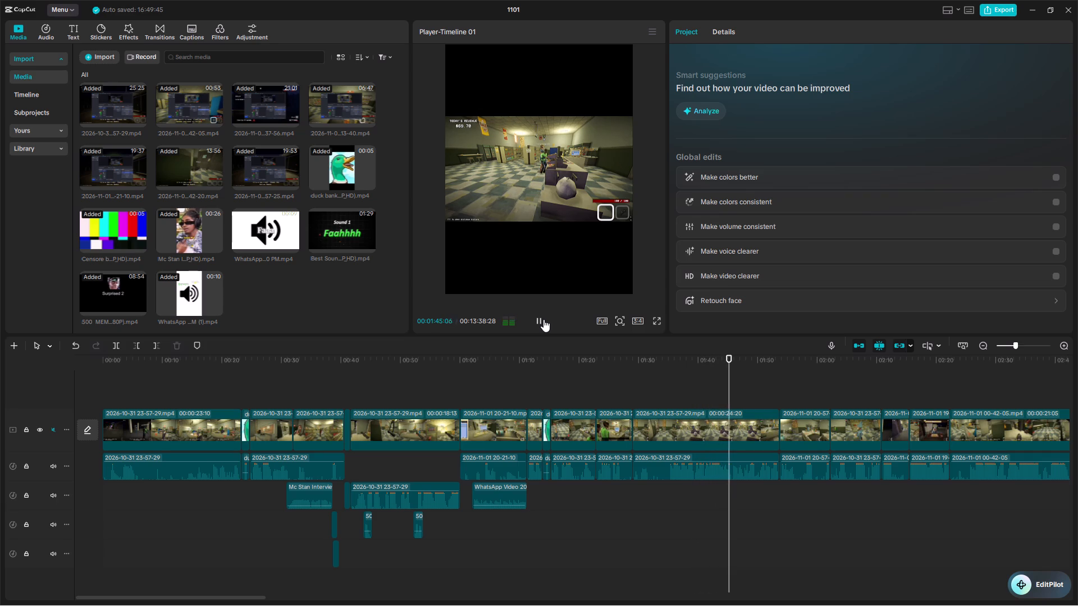
click(543, 319)
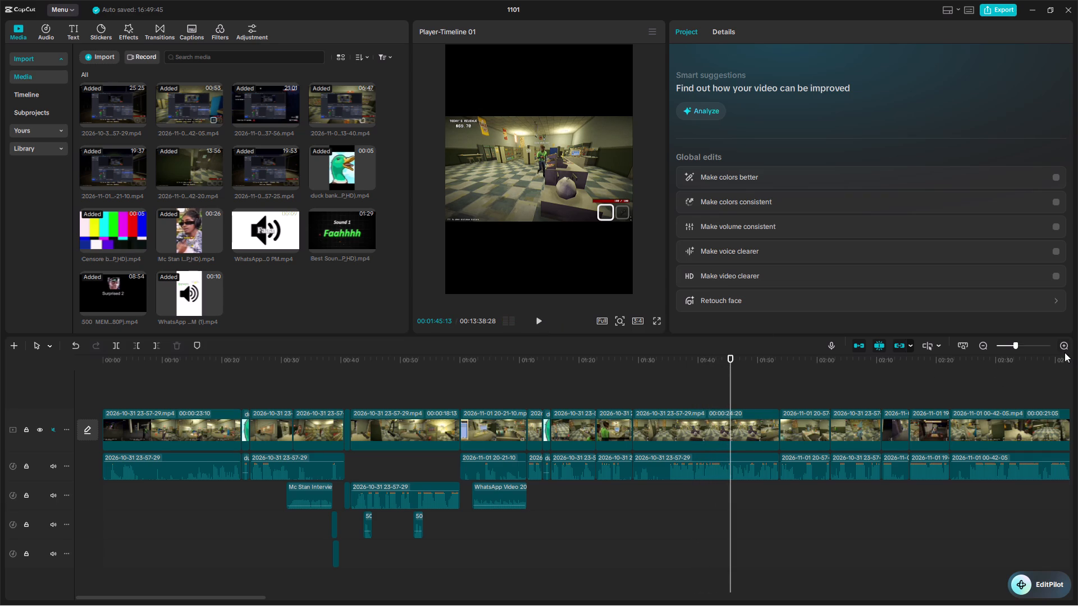
Split the gameplay audio and its matching video clip at 1:45:03, after replaying the stretch from about 1:40.
click(1065, 352)
click(1065, 348)
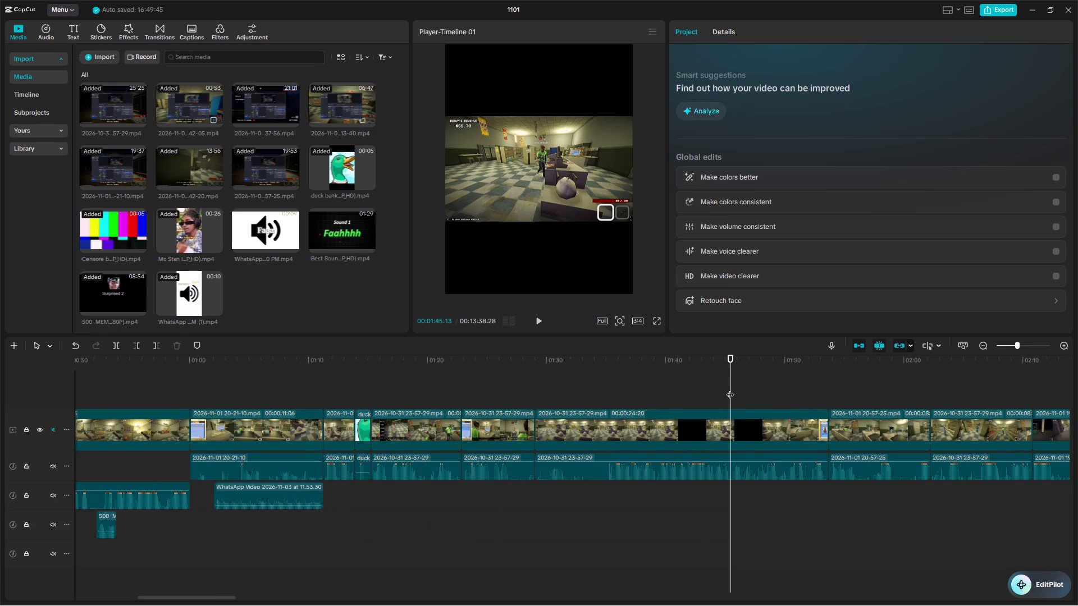
drag(730, 389, 723, 389)
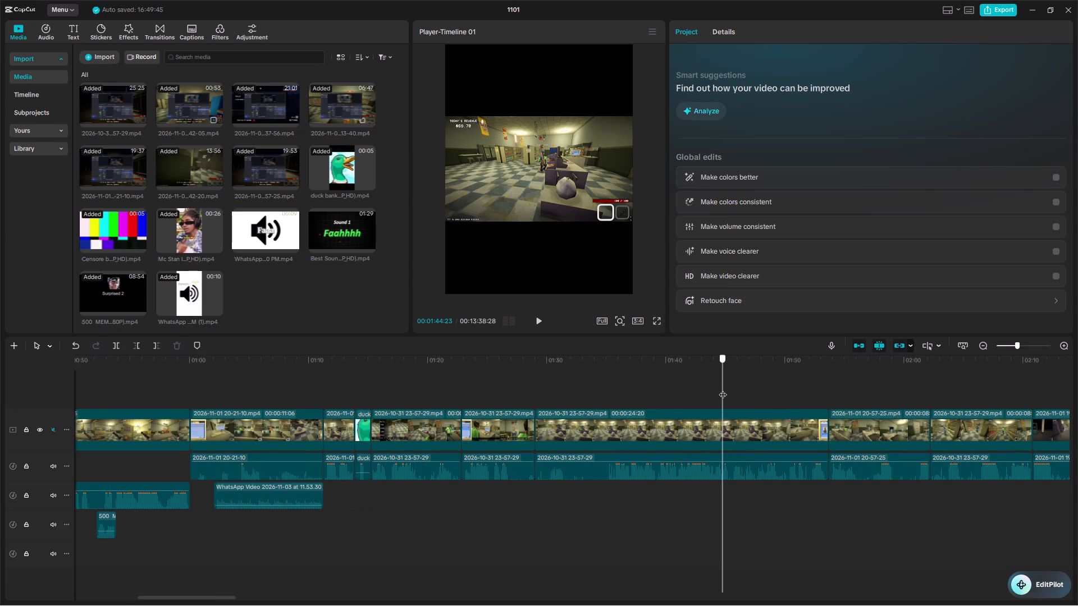
drag(723, 389, 673, 394)
click(538, 324)
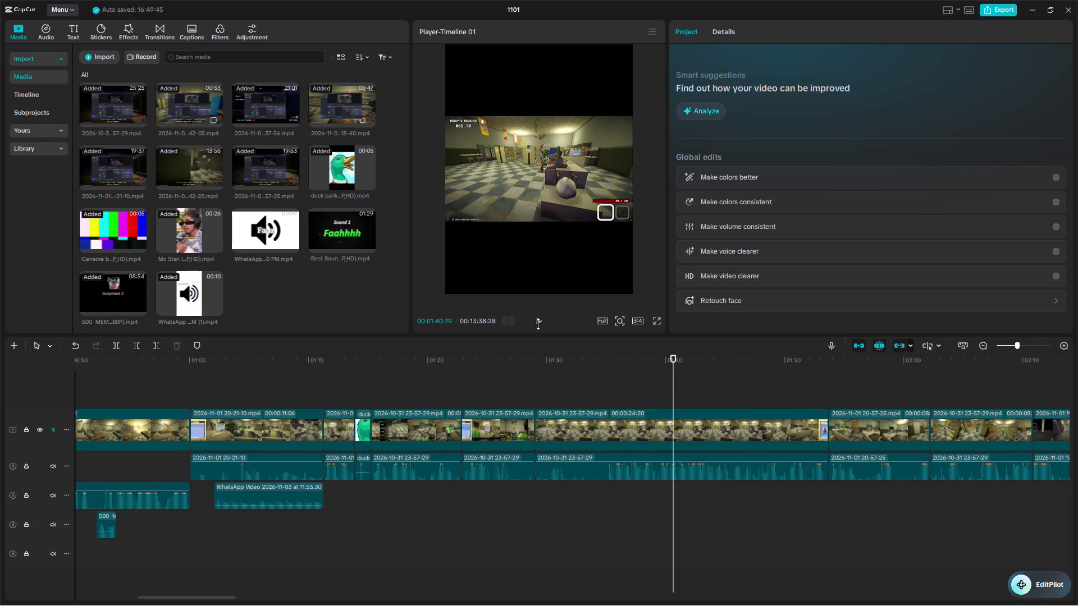
click(543, 323)
click(543, 322)
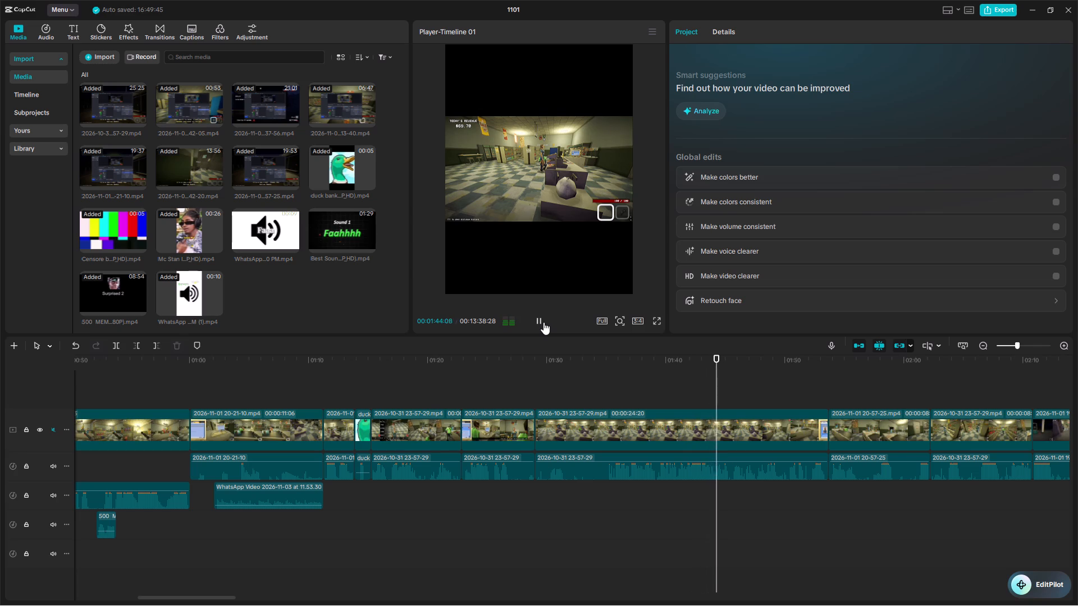
triple_click(543, 322)
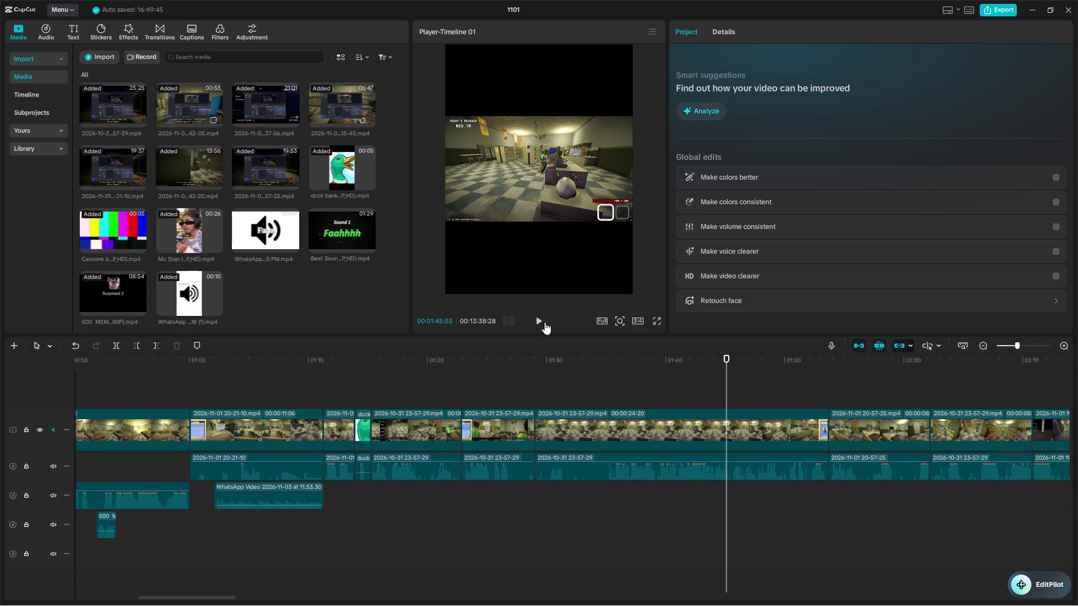
click(689, 470)
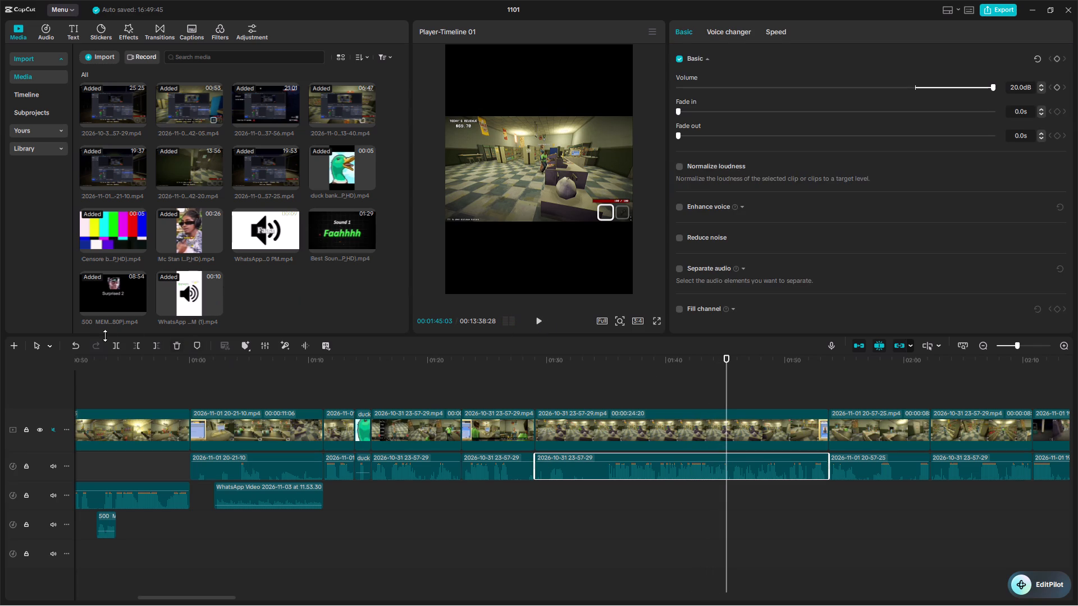
click(116, 341)
click(620, 429)
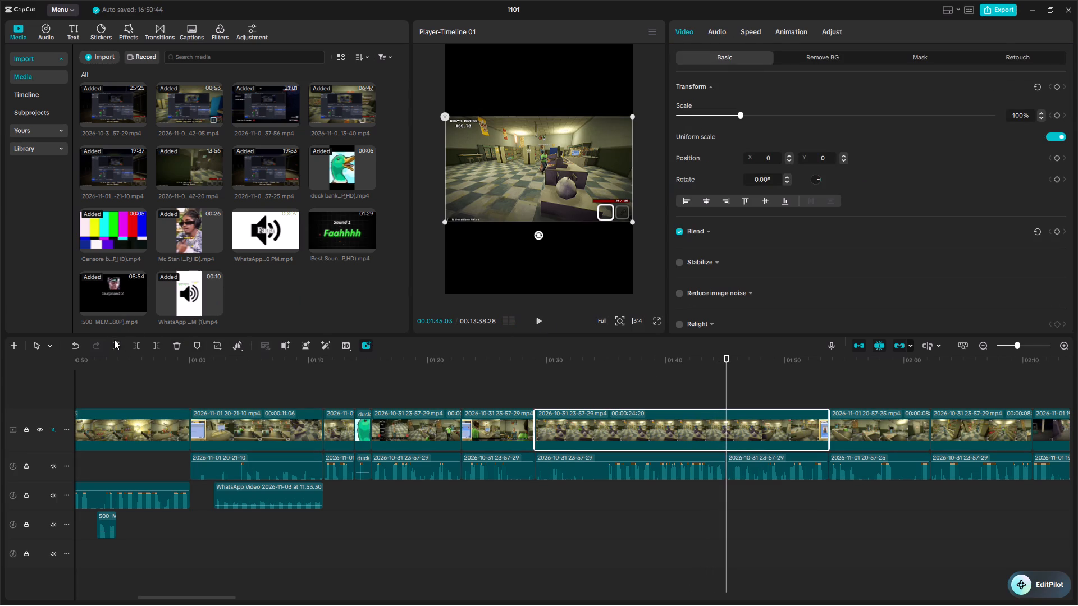
click(113, 343)
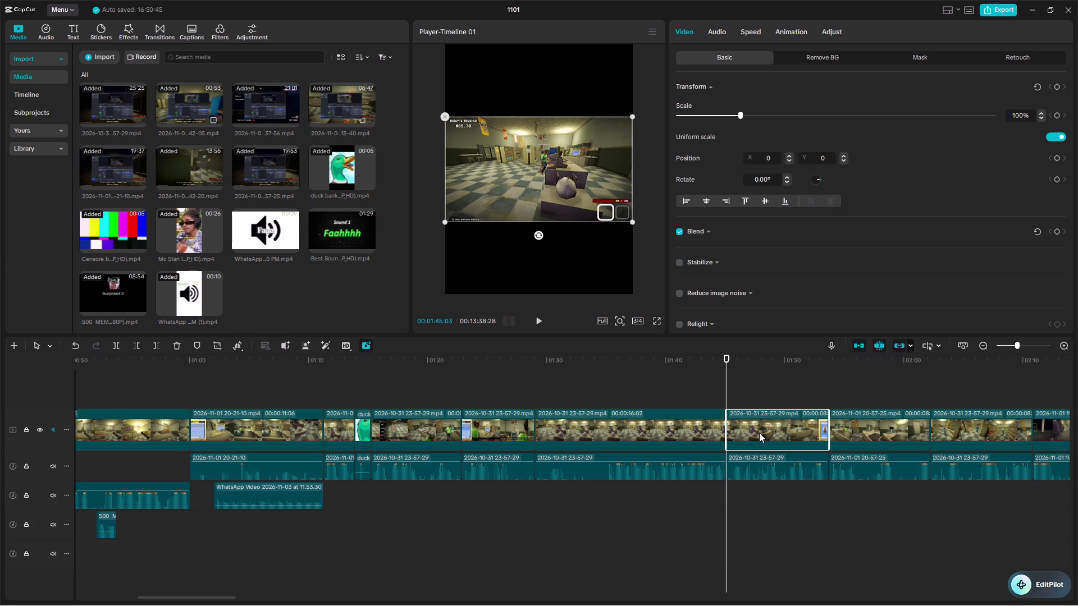
key(BackSpace)
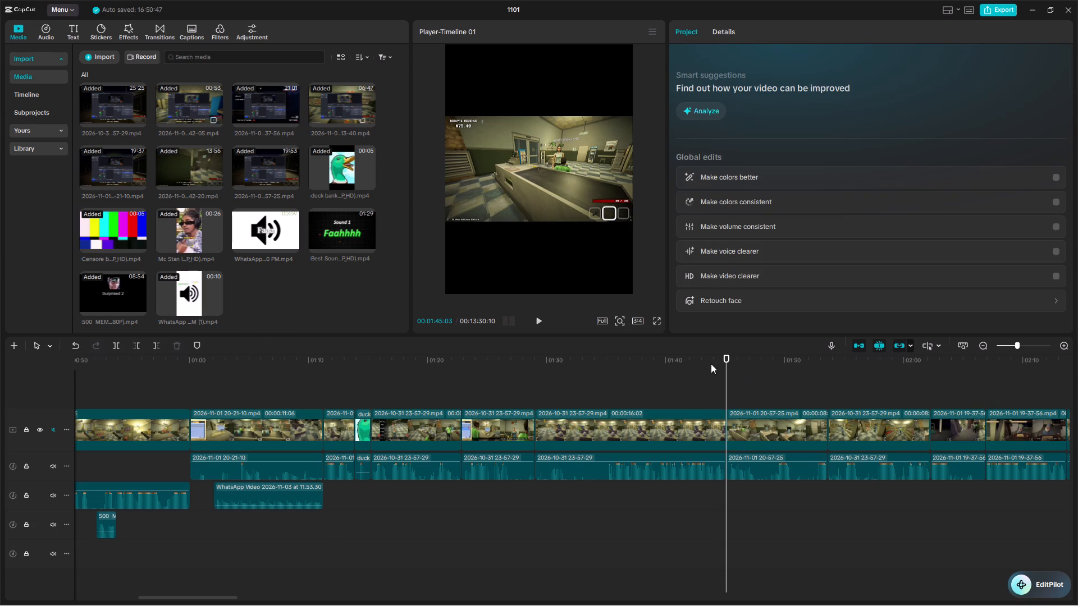
Play the edit from about 1:44 to check the new join at 1:45:03.
click(721, 361)
click(542, 321)
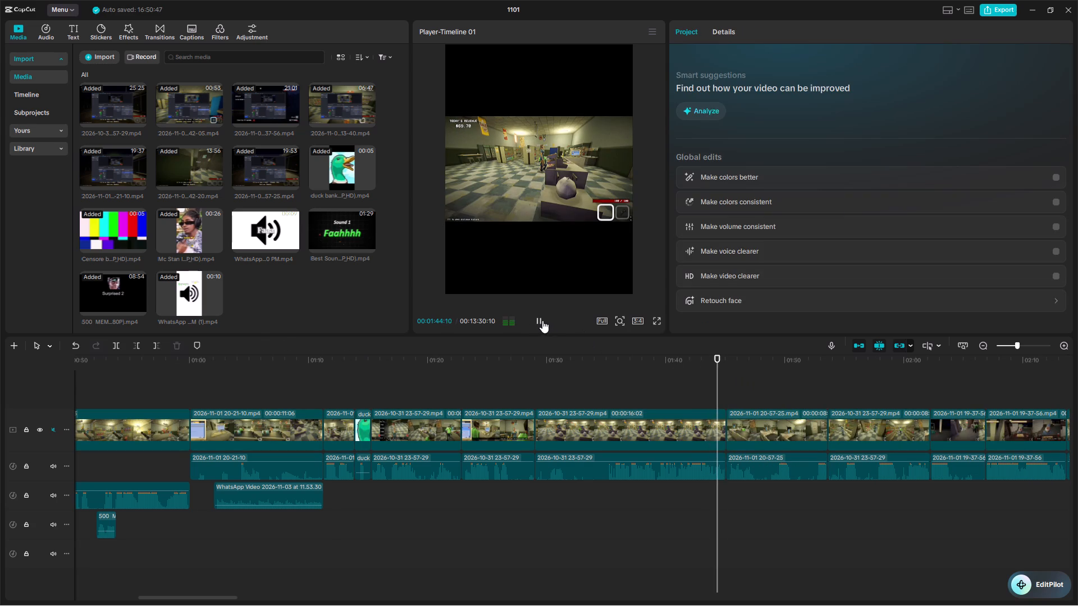
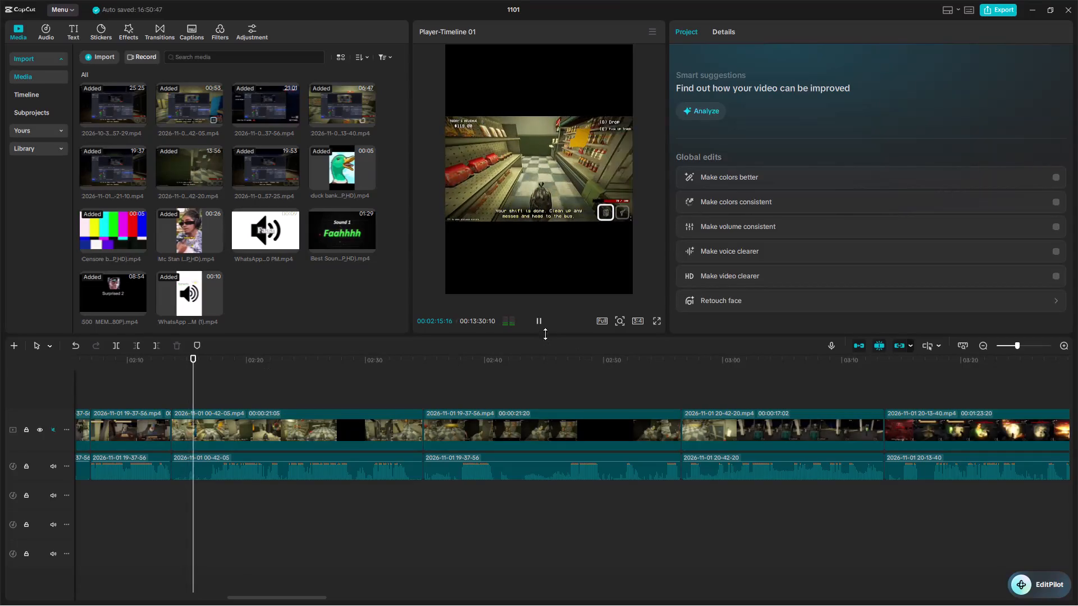
Stop the playback and locate the Aamir Khan meme template video in File Explorer's vedio &adio New folder.
click(536, 325)
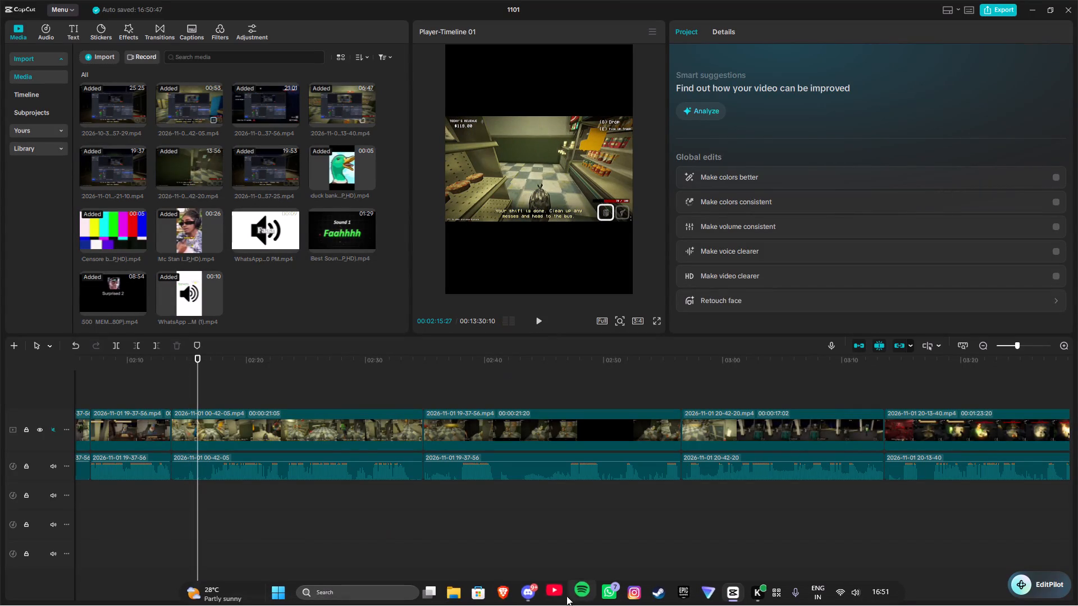
click(460, 598)
scroll(347, 227, down, 3)
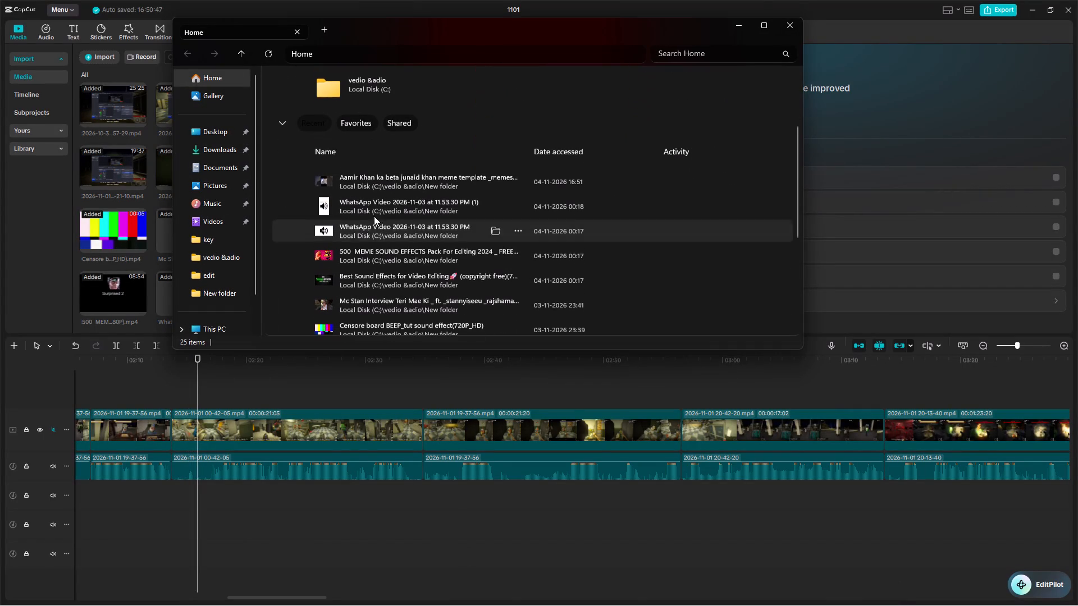
click(492, 181)
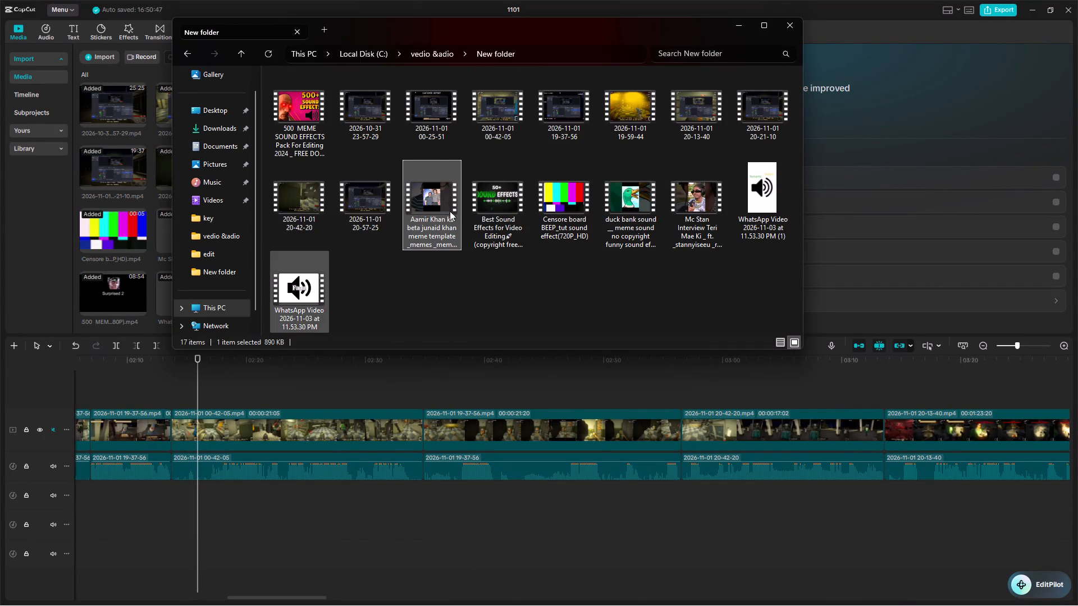
click(798, 22)
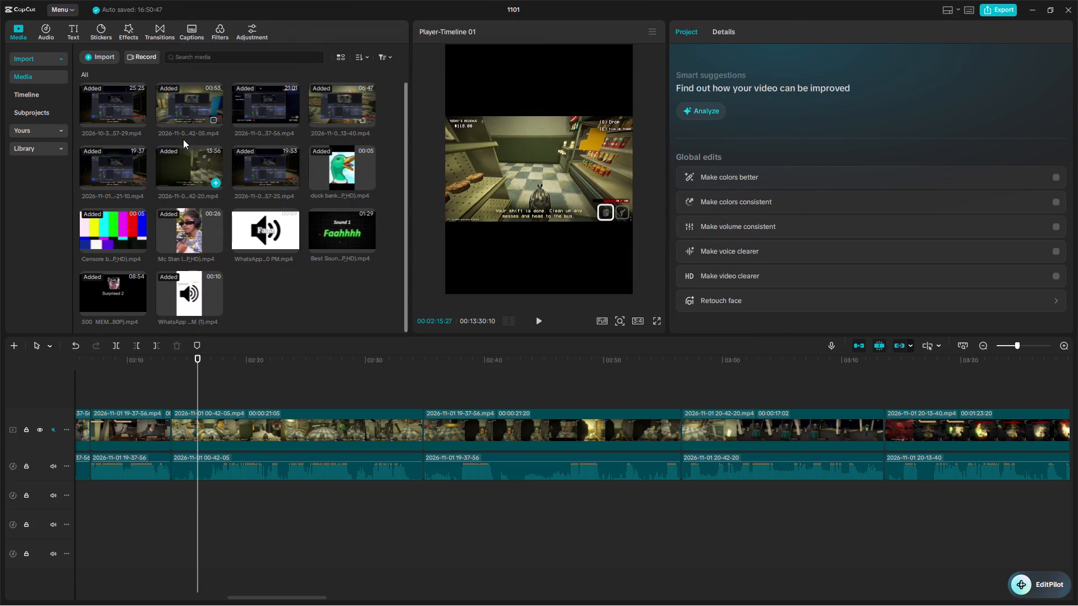
Import the Aamir Khan meme template video from the New folder into the project's media.
click(99, 62)
click(134, 83)
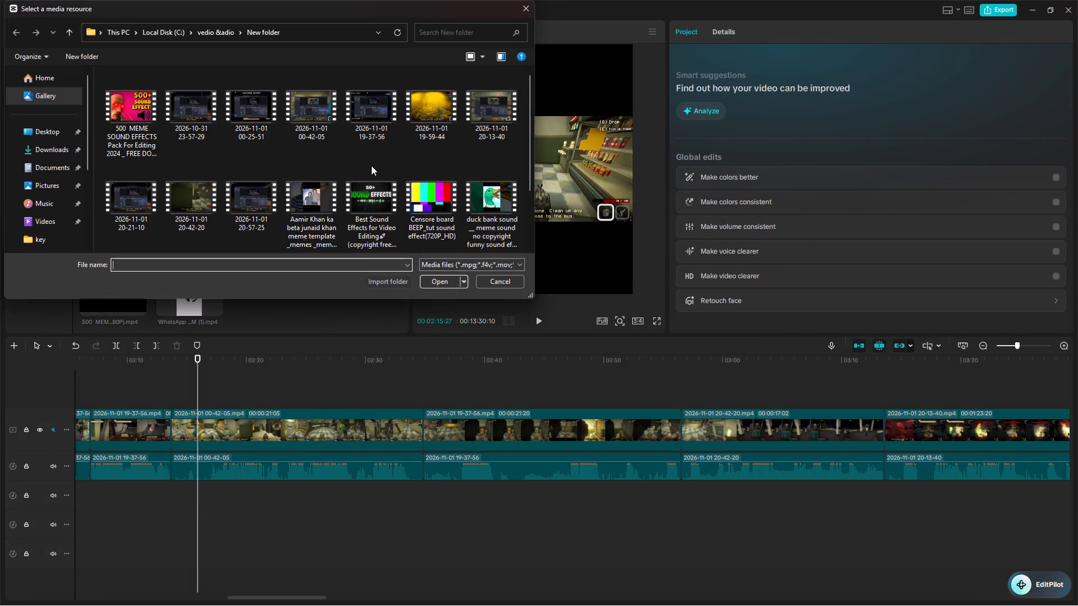
click(313, 180)
click(445, 283)
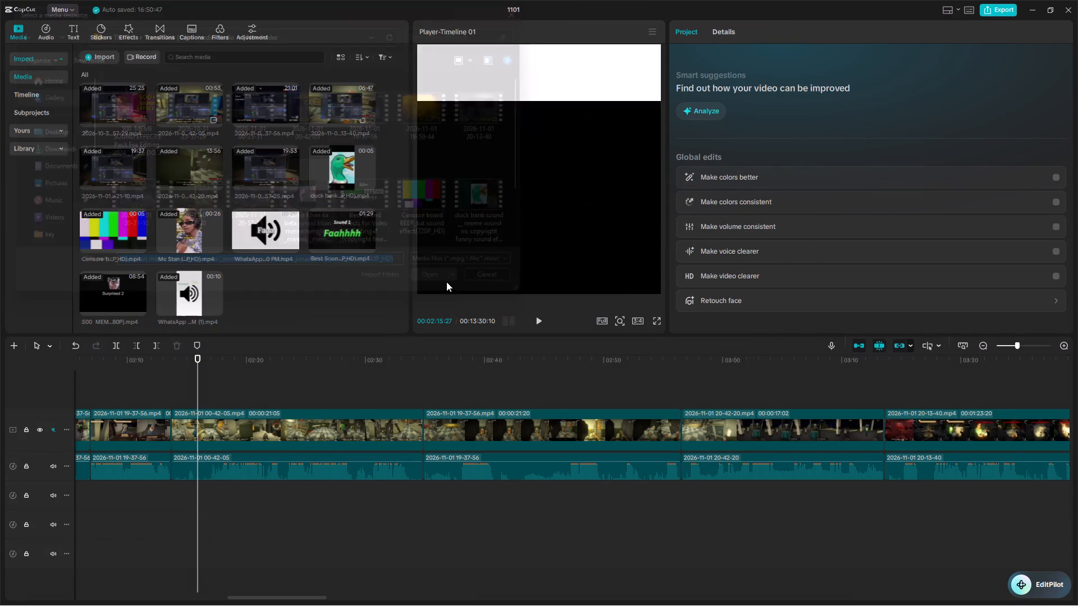
Place the Aamir Khan meme clip on the timeline as an overlay starting at about 2:11.
drag(259, 283, 257, 288)
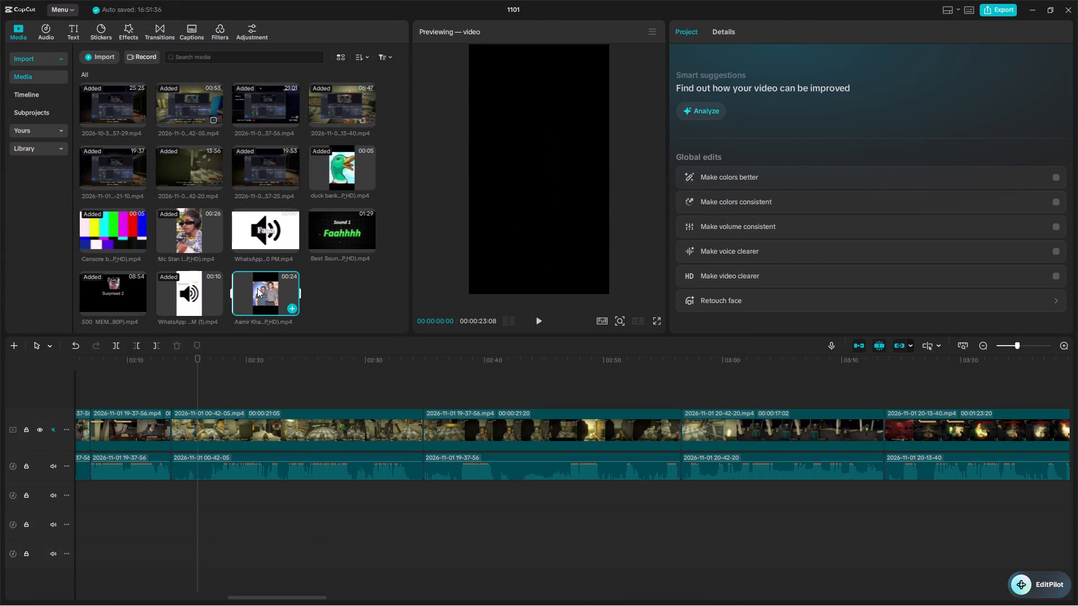
drag(257, 288, 122, 503)
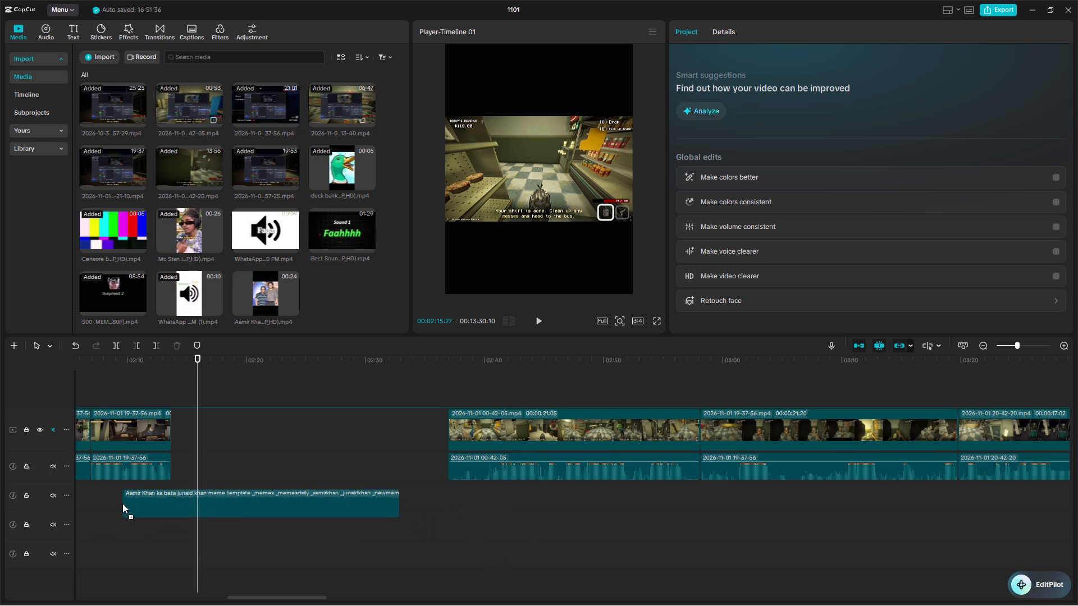
drag(122, 503, 59, 519)
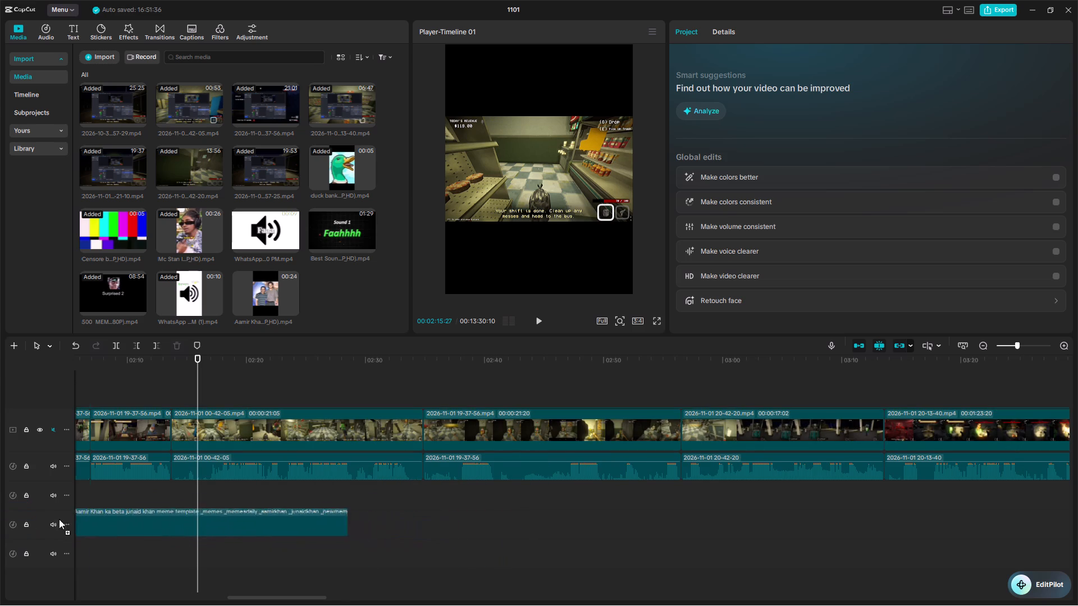
drag(59, 519, 157, 511)
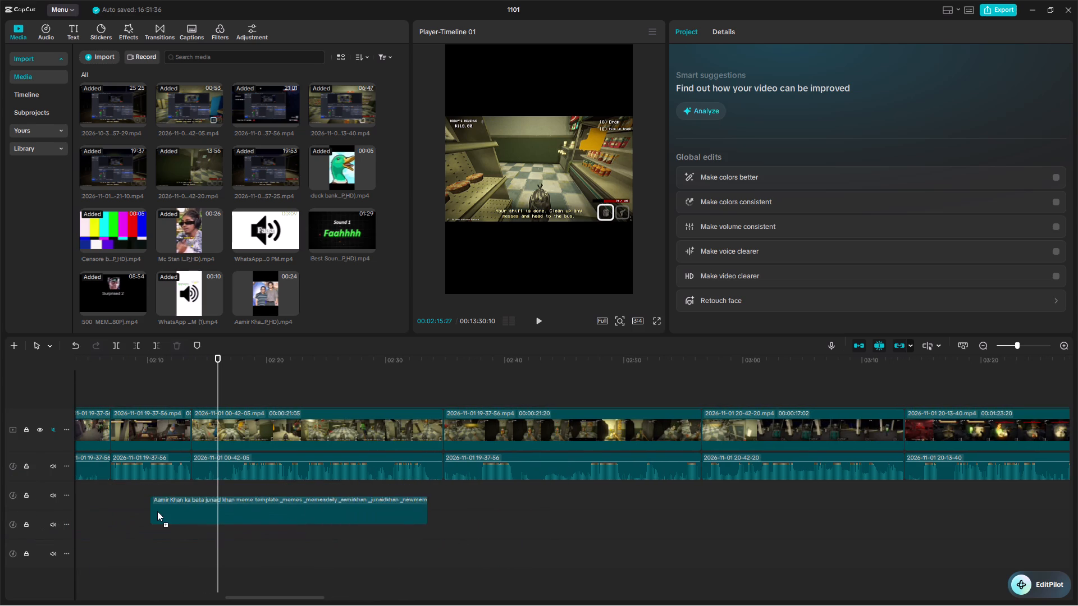
drag(157, 511, 159, 512)
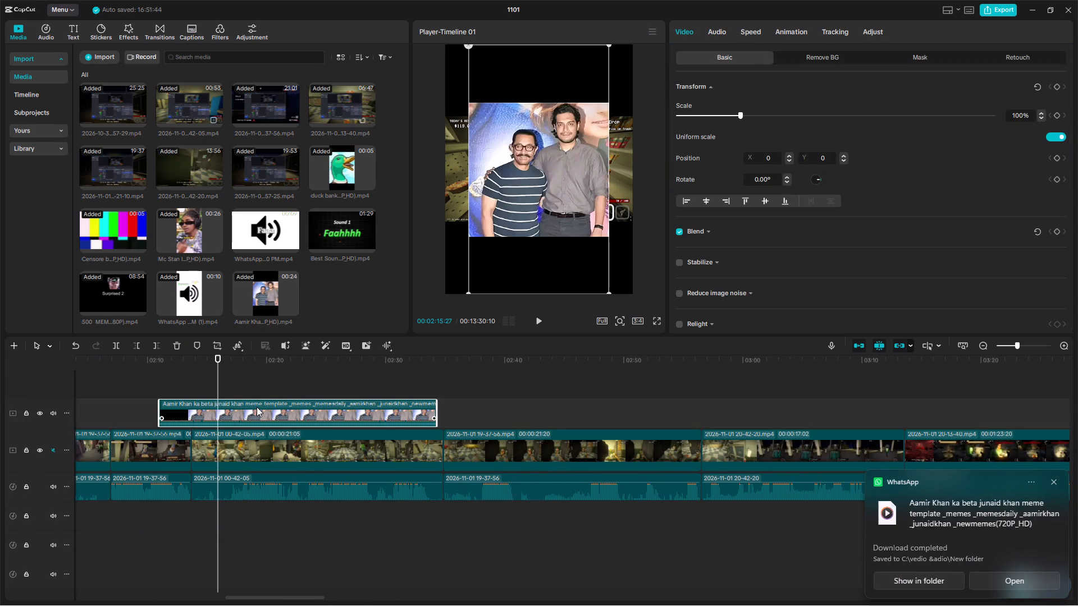
Separate the audio from the Aamir Khan meme clip and delete its video part, keeping only the sound.
click(258, 406)
key(ctrl+shift+s)
click(309, 398)
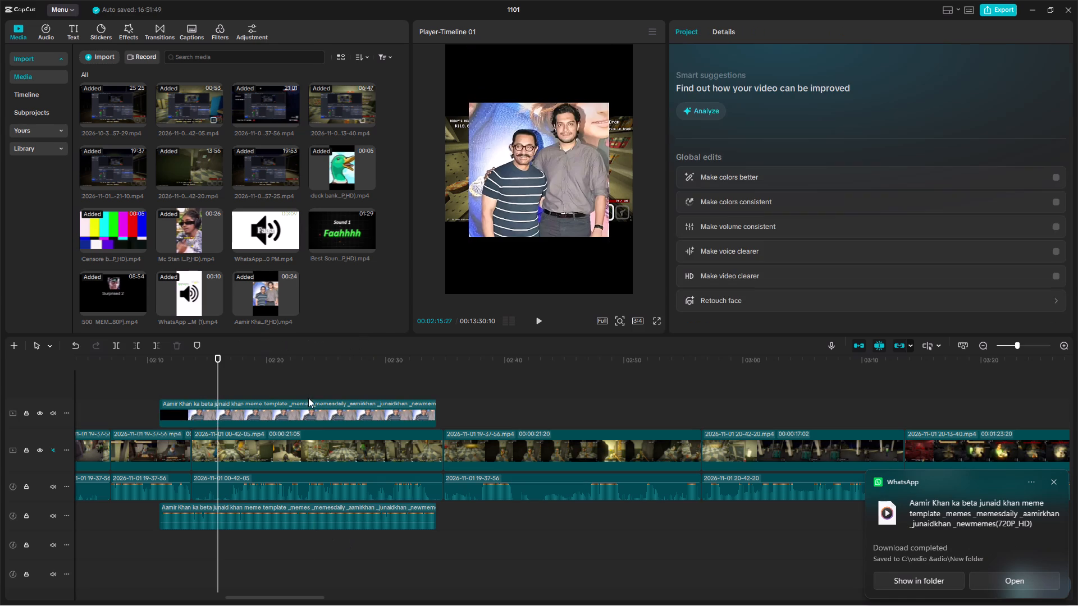
click(352, 417)
key(BackSpace)
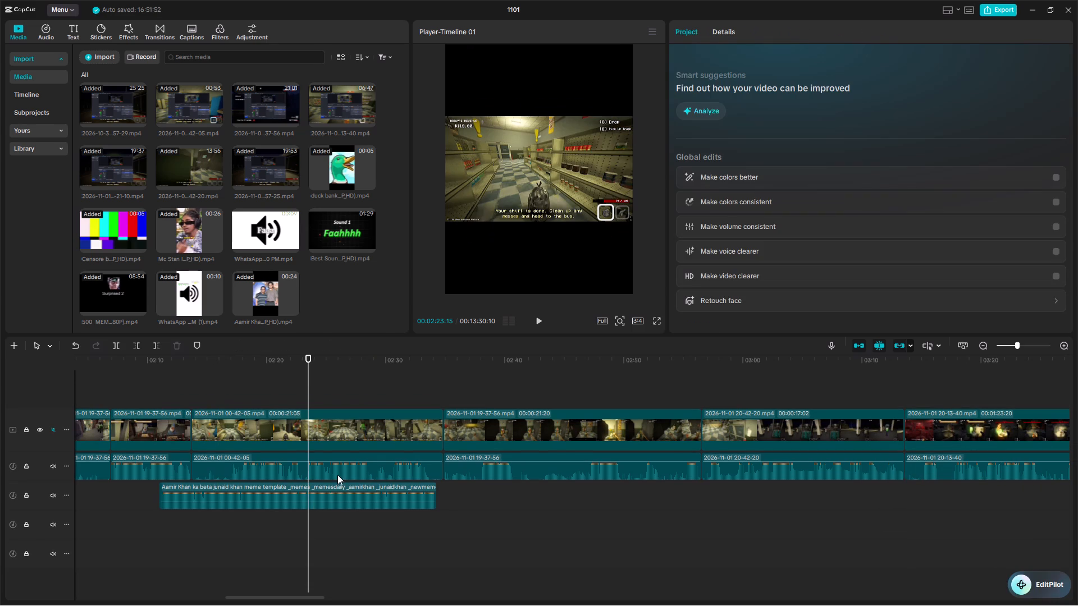
Move the meme audio directly below the gameplay audio, starting at 1:59:12, after playing the scene from about 1:52 to find the spot.
drag(326, 498, 80, 502)
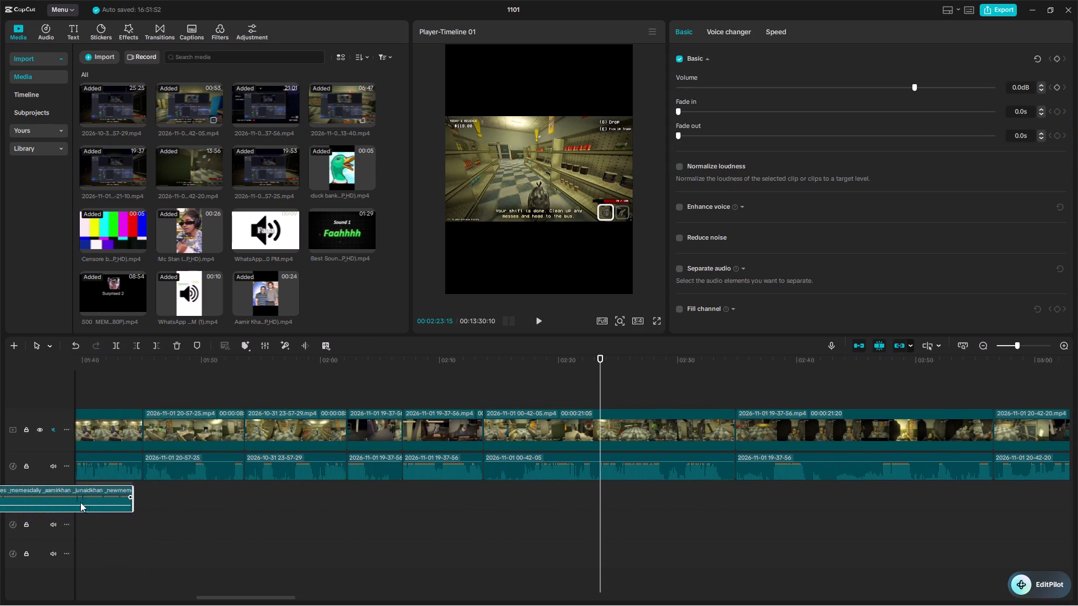
drag(80, 502, 460, 516)
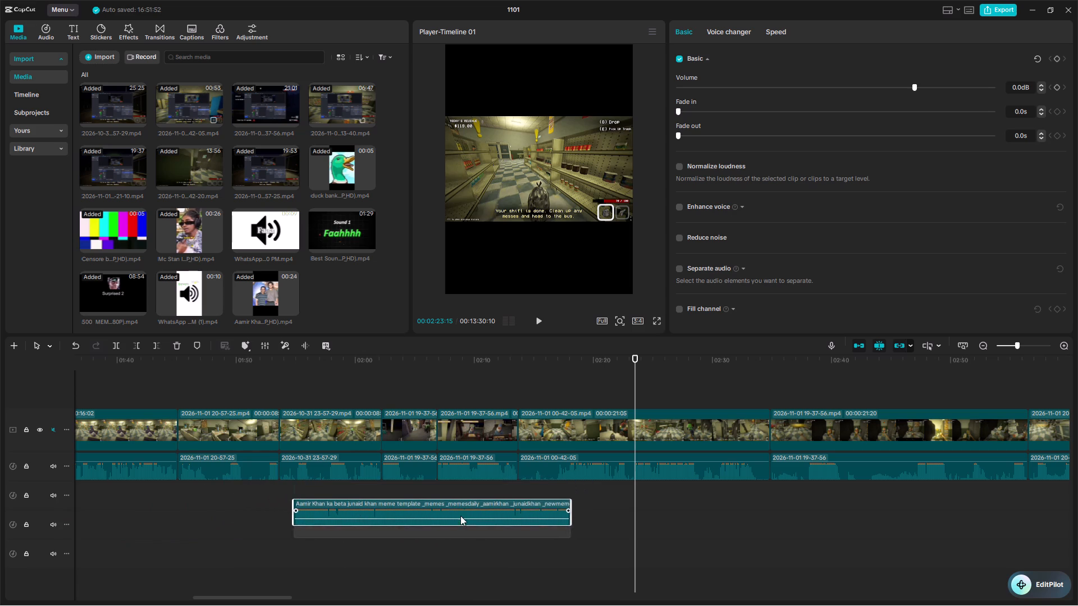
drag(460, 516, 460, 516)
drag(632, 373, 261, 396)
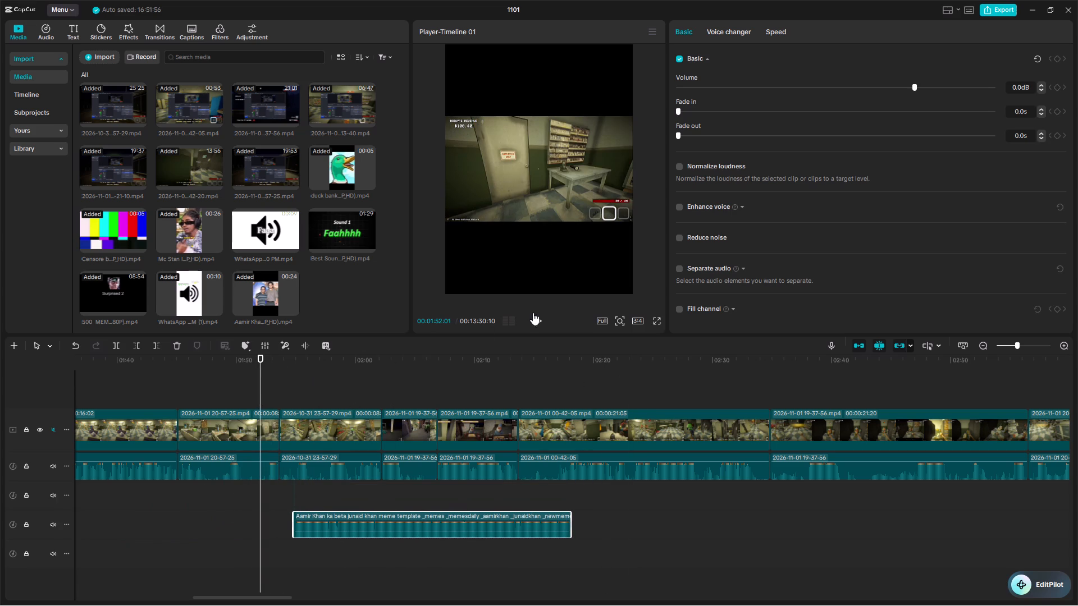
click(542, 319)
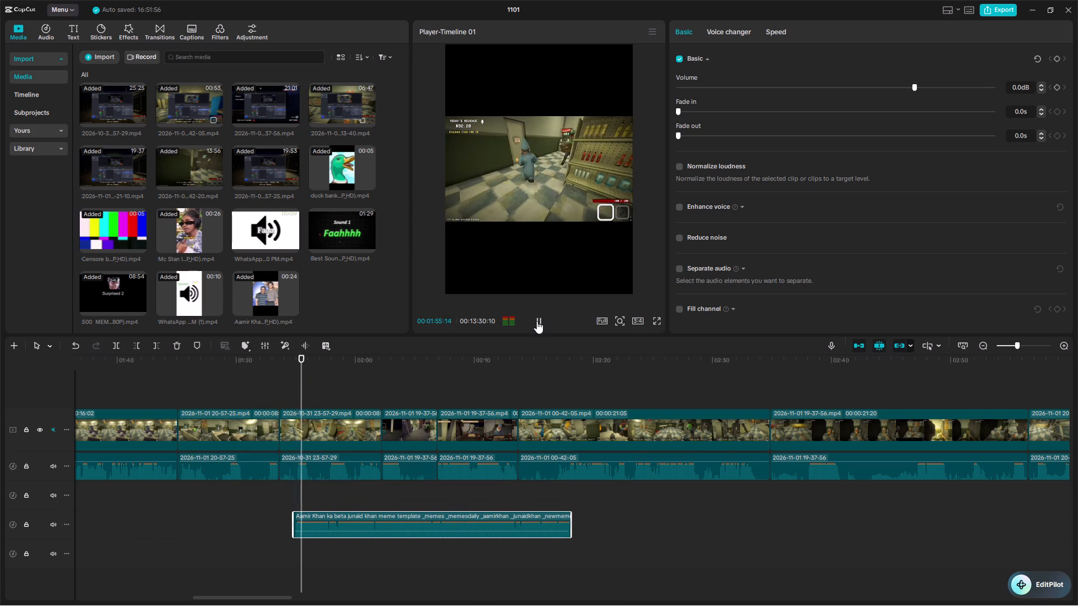
click(535, 322)
drag(400, 528, 542, 516)
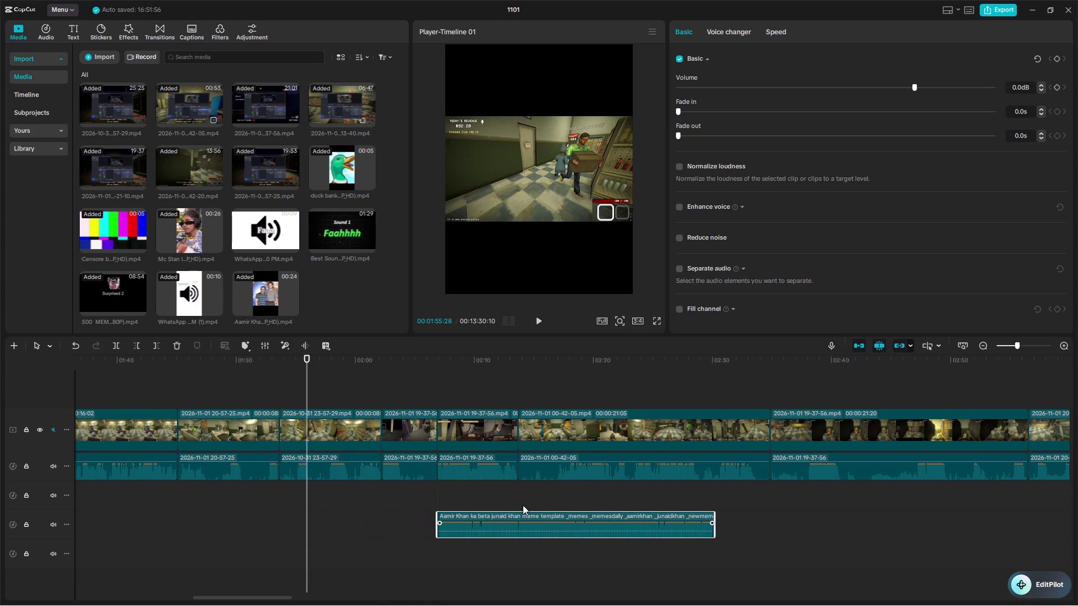
drag(307, 362, 281, 359)
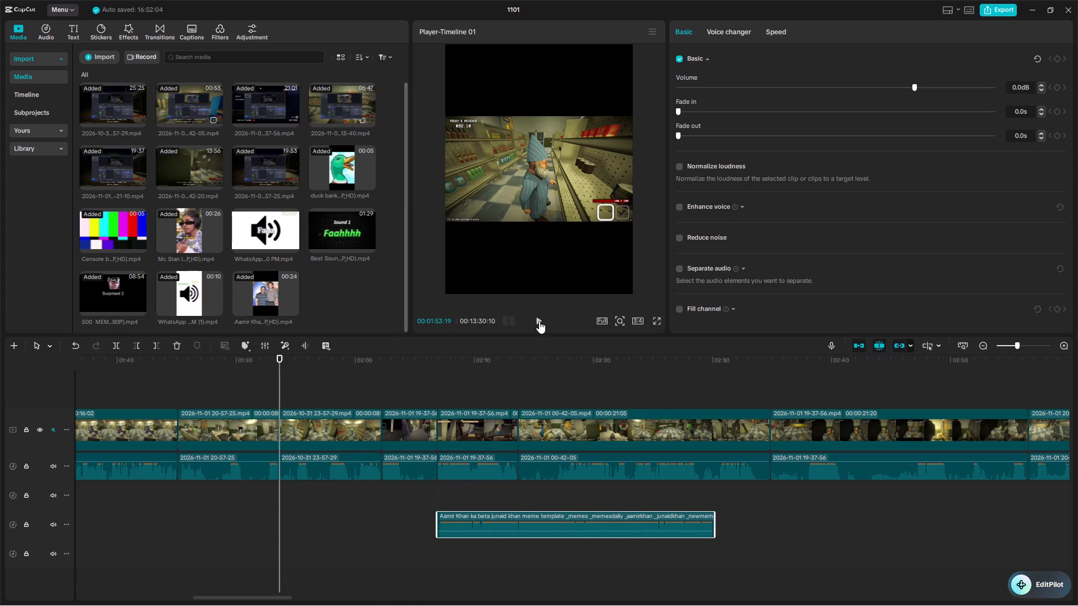
click(539, 321)
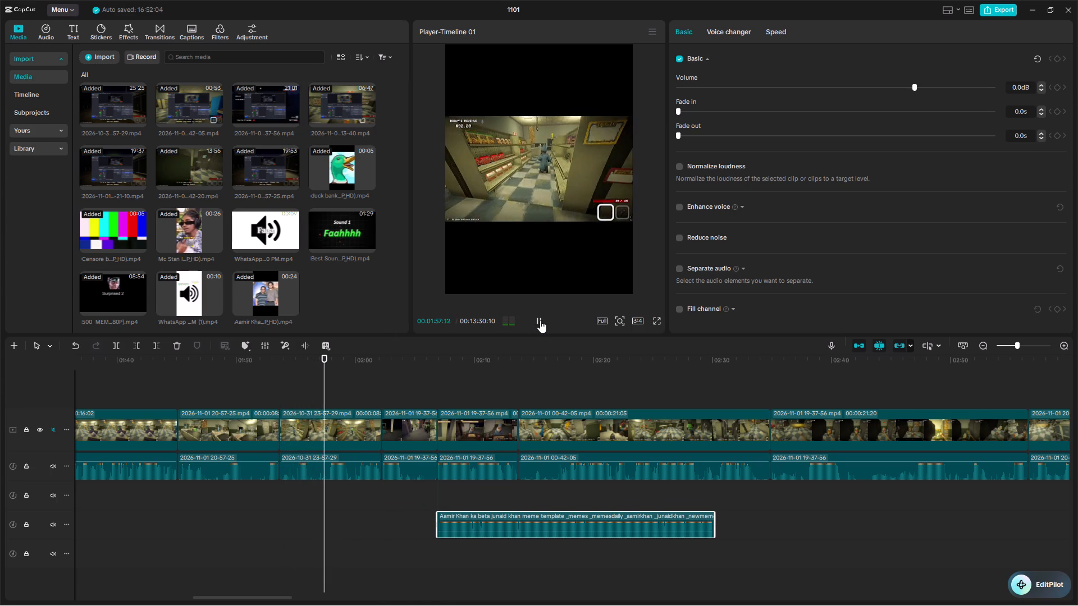
click(540, 320)
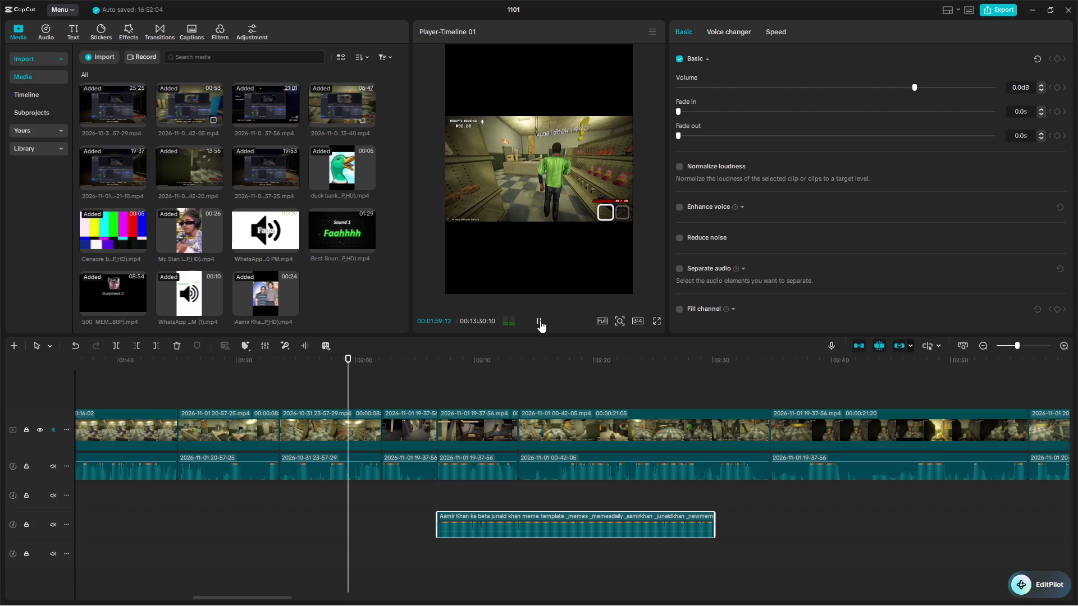
drag(534, 522, 445, 488)
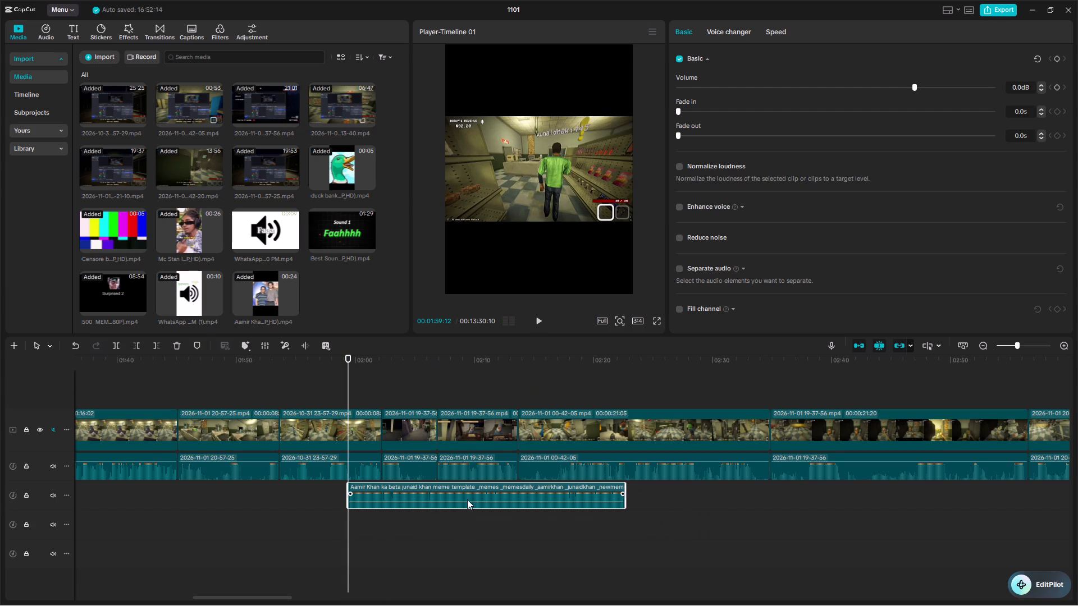
Lower the volume of the Aamir Khan meme audio to -15.2 dB.
click(467, 499)
drag(878, 91, 877, 91)
drag(877, 91, 853, 92)
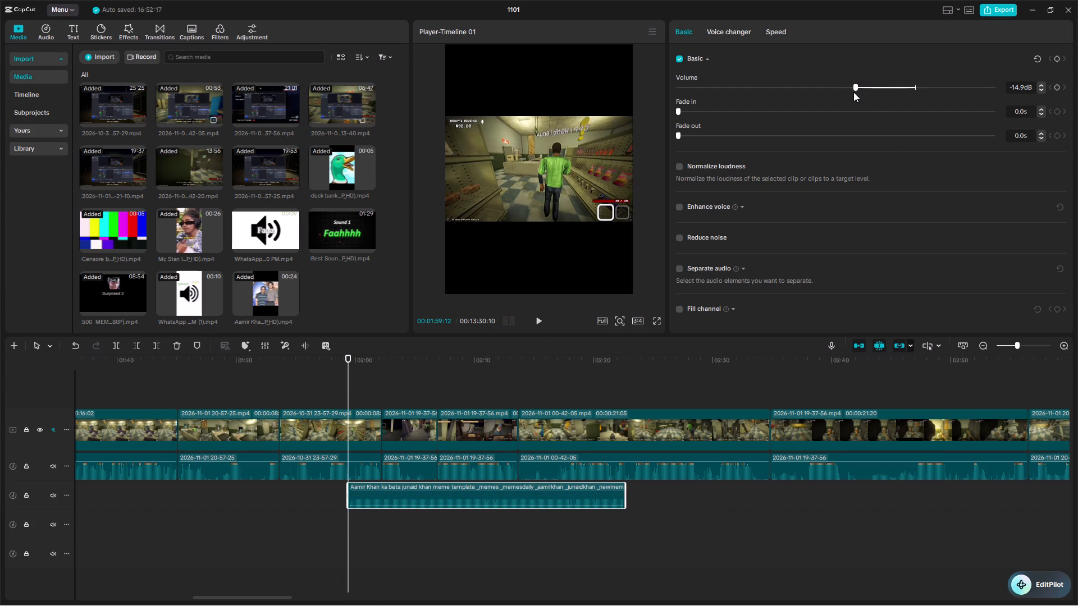
drag(853, 92, 852, 93)
Play the edit from about 1:57 to 2:02, replaying from about 1:59 to check the meme audio's timing and loudness.
drag(346, 365, 325, 372)
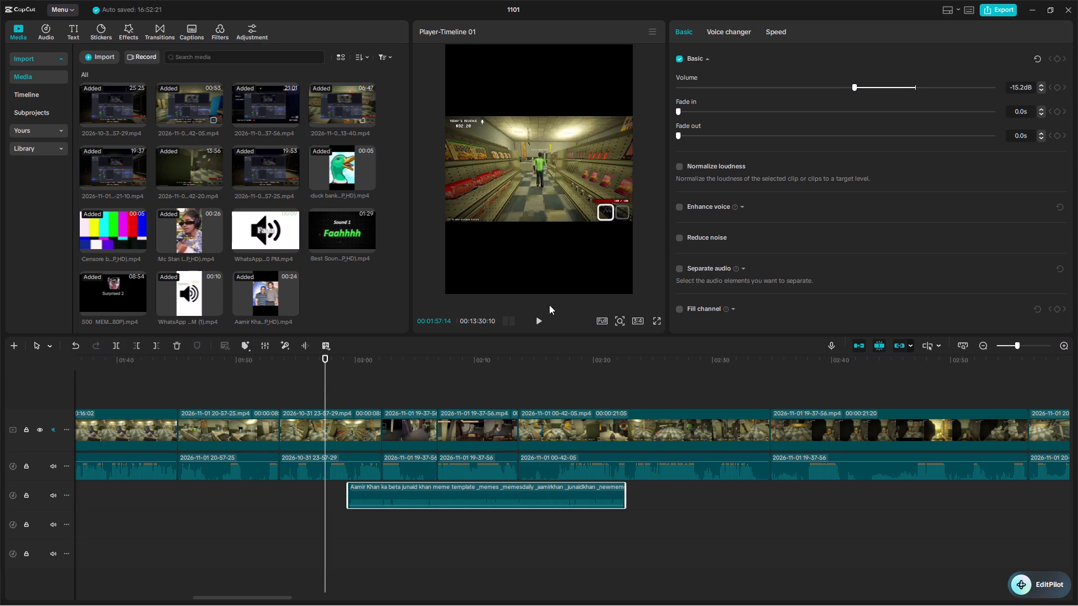
click(535, 327)
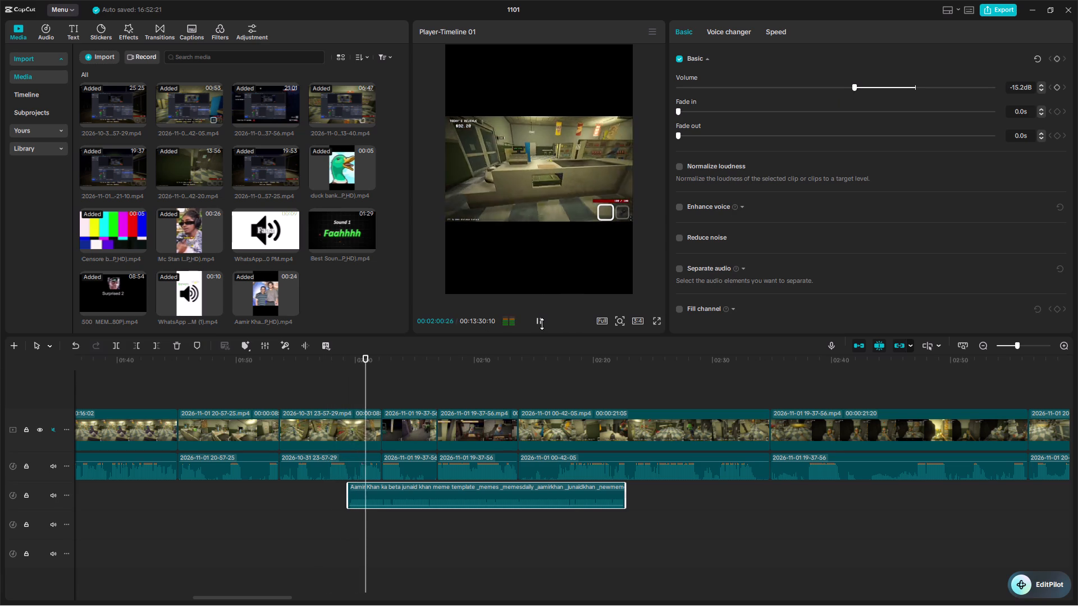
click(539, 320)
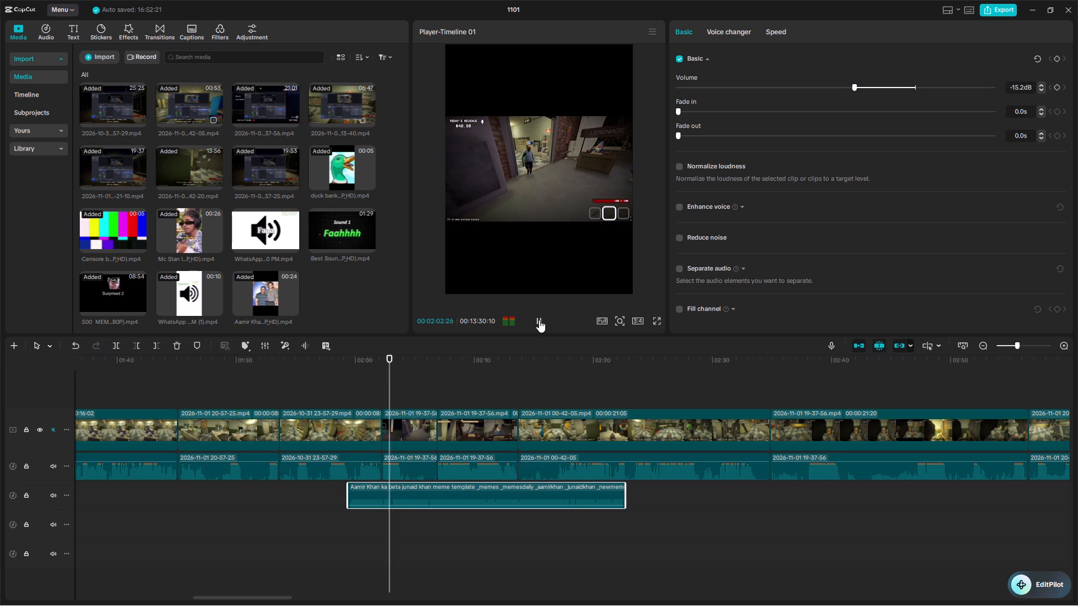
drag(387, 354, 349, 368)
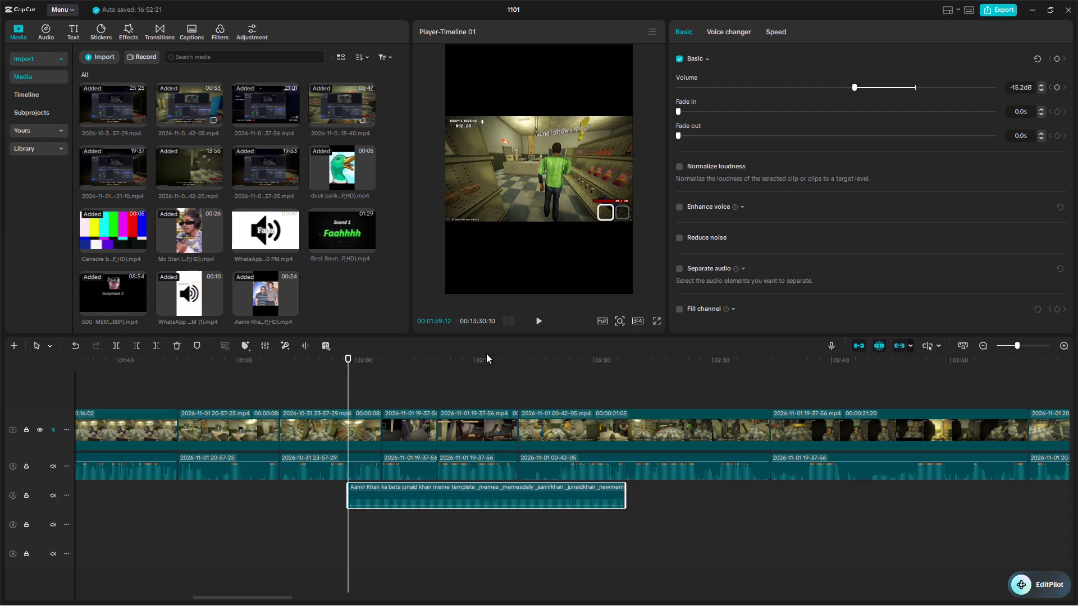
click(541, 323)
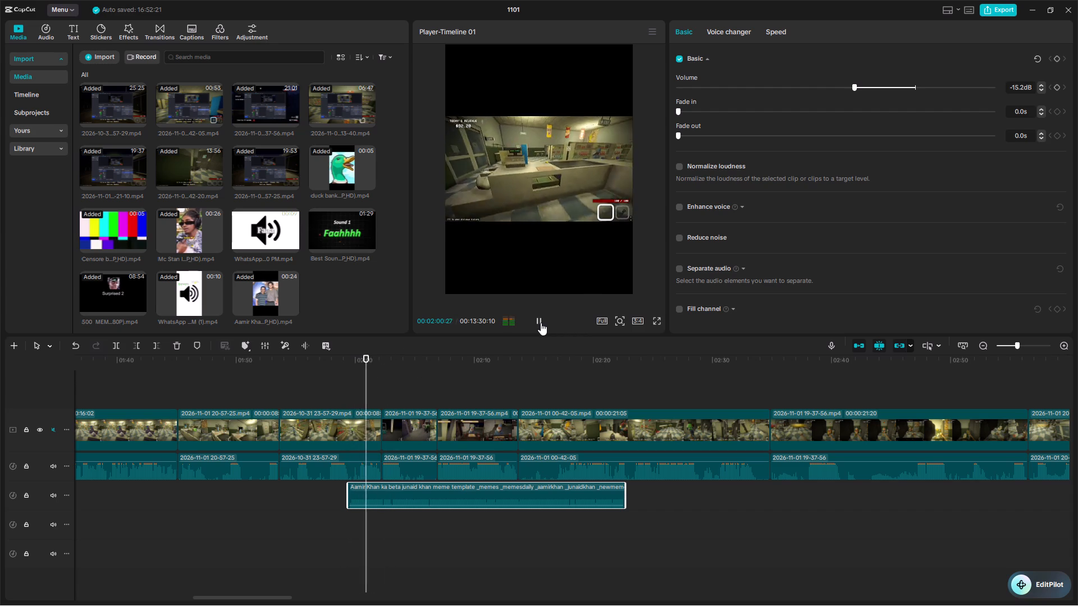
click(541, 323)
click(541, 323)
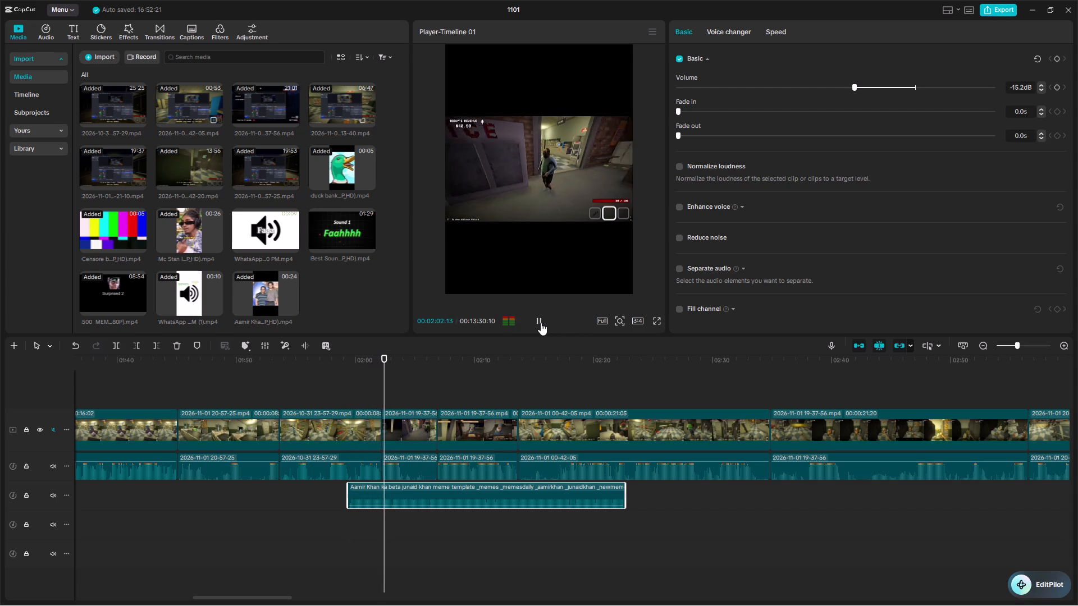
drag(395, 356, 349, 375)
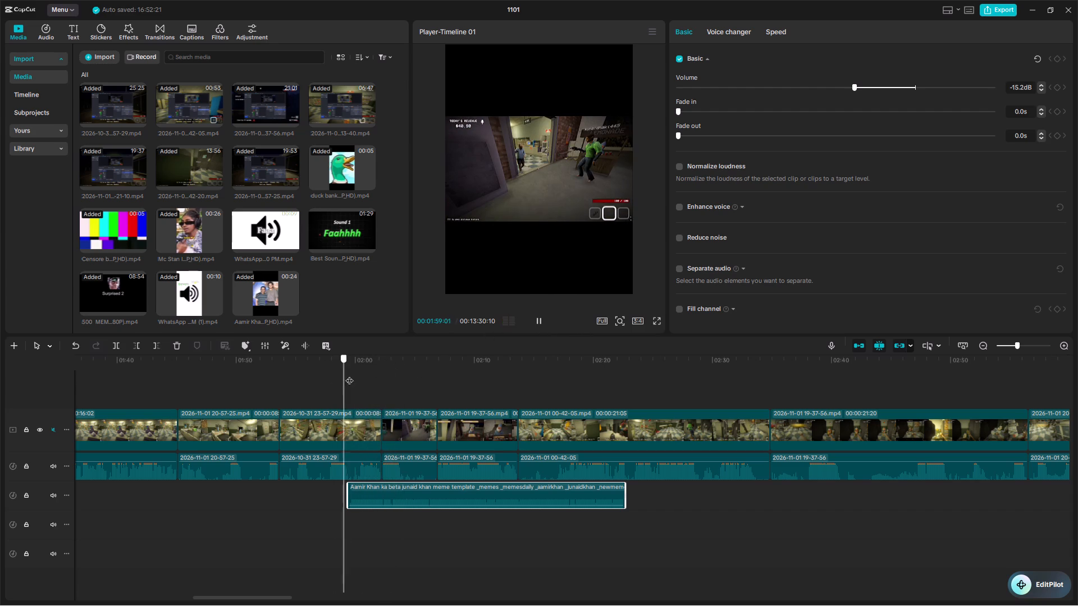
drag(349, 375, 351, 373)
click(543, 321)
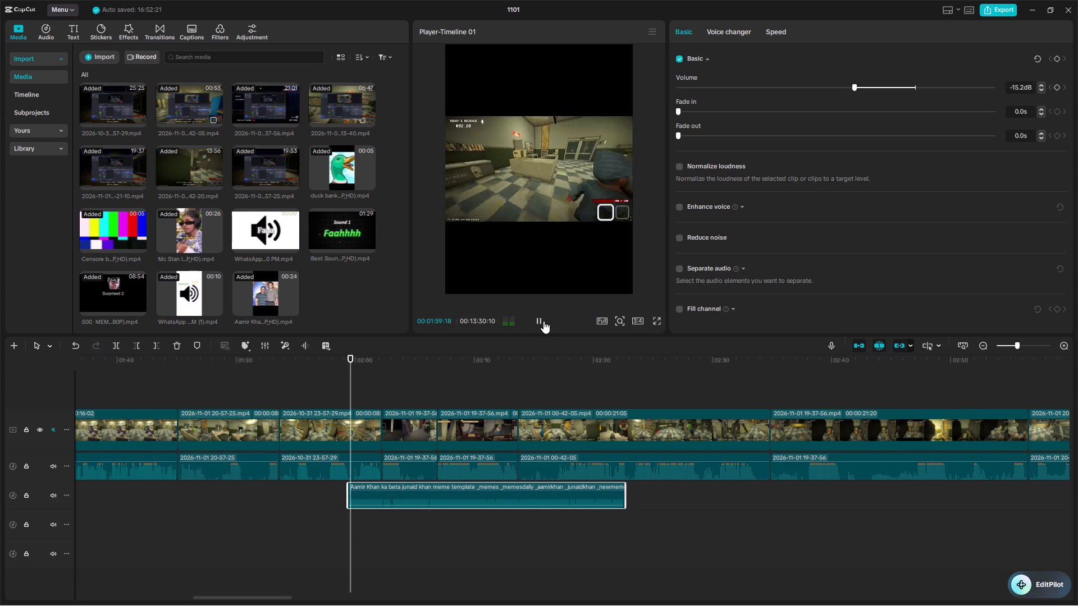
click(543, 321)
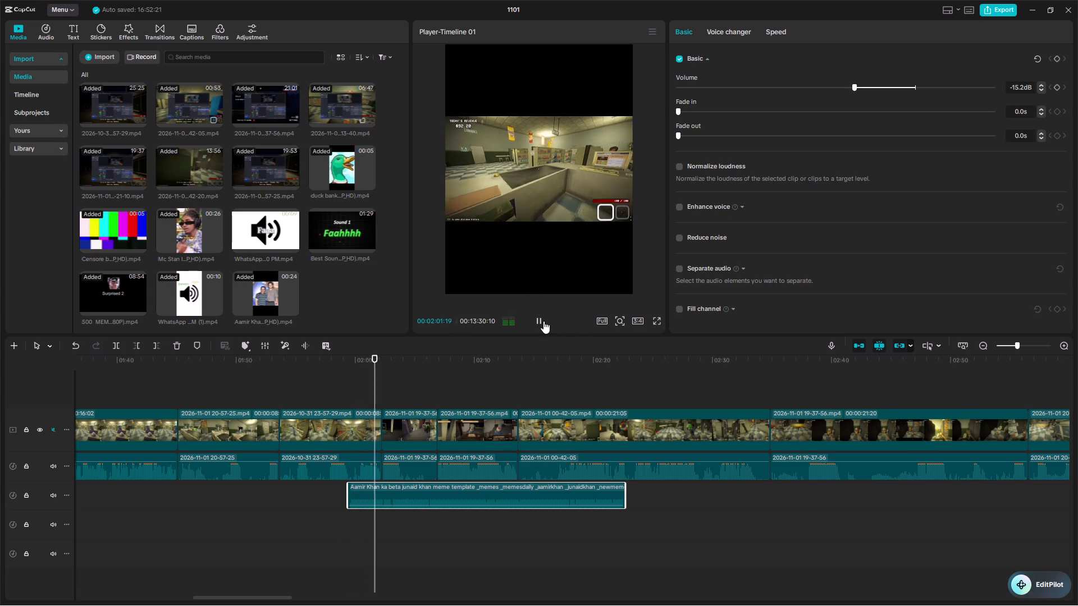
double_click(543, 321)
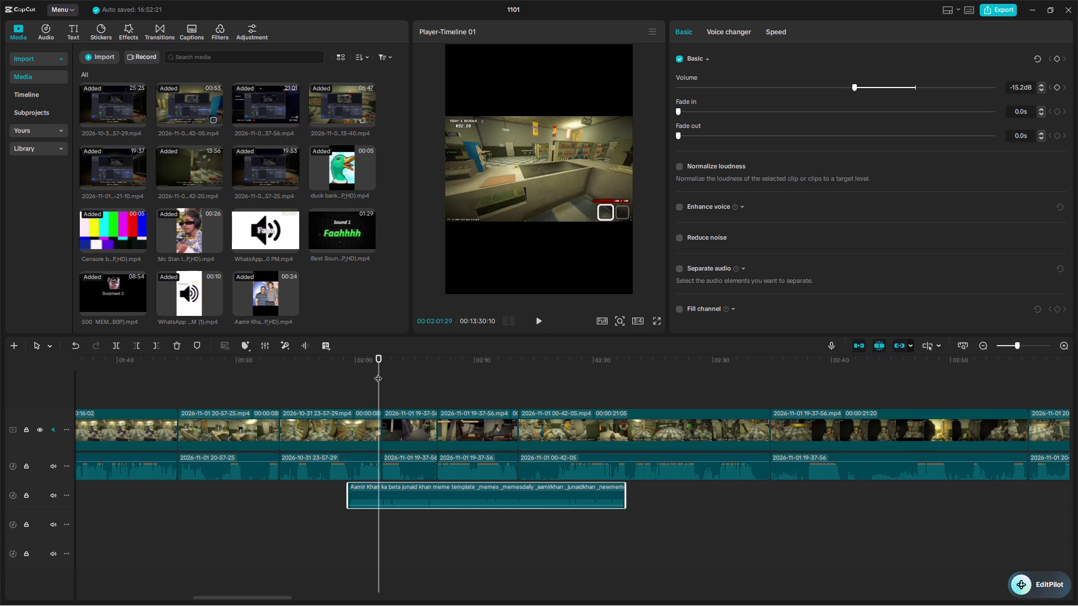
Split the Aamir Khan meme audio at 2:02:07, play on through its second part, and delete that part.
click(380, 359)
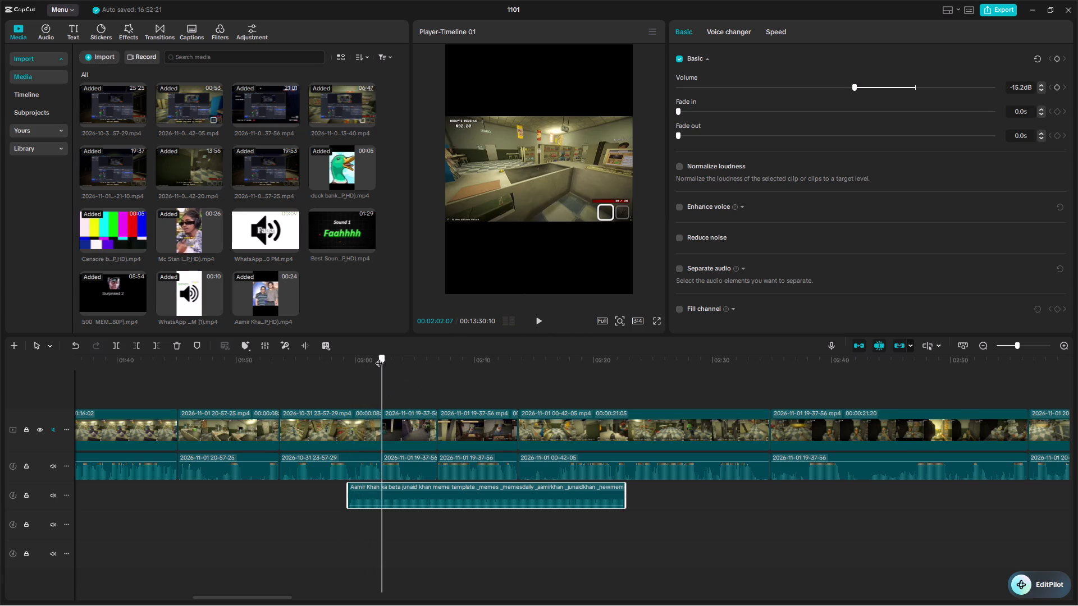
click(121, 346)
click(465, 497)
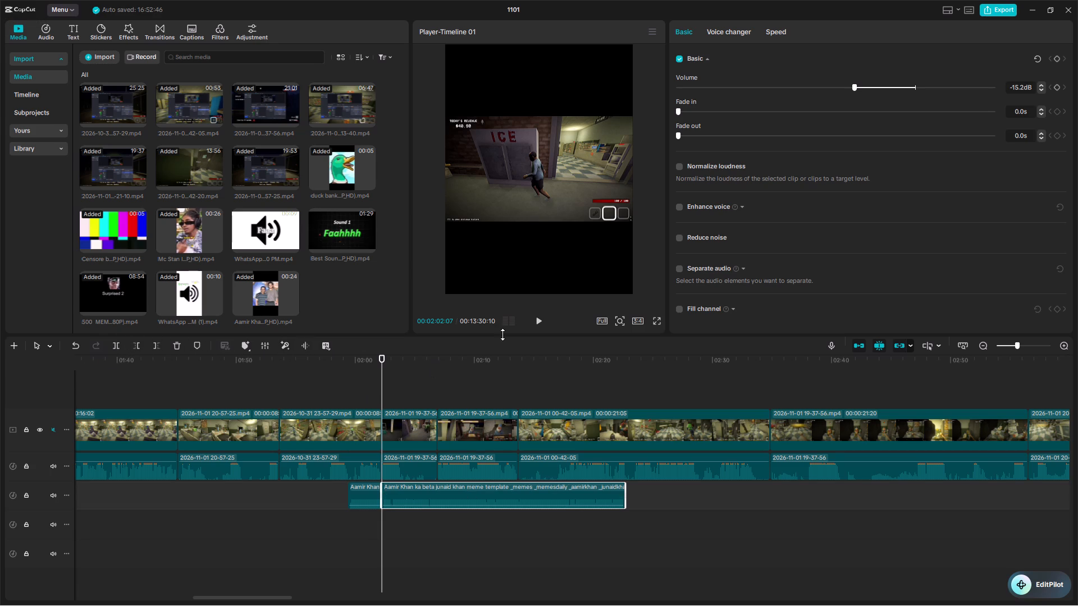
click(535, 328)
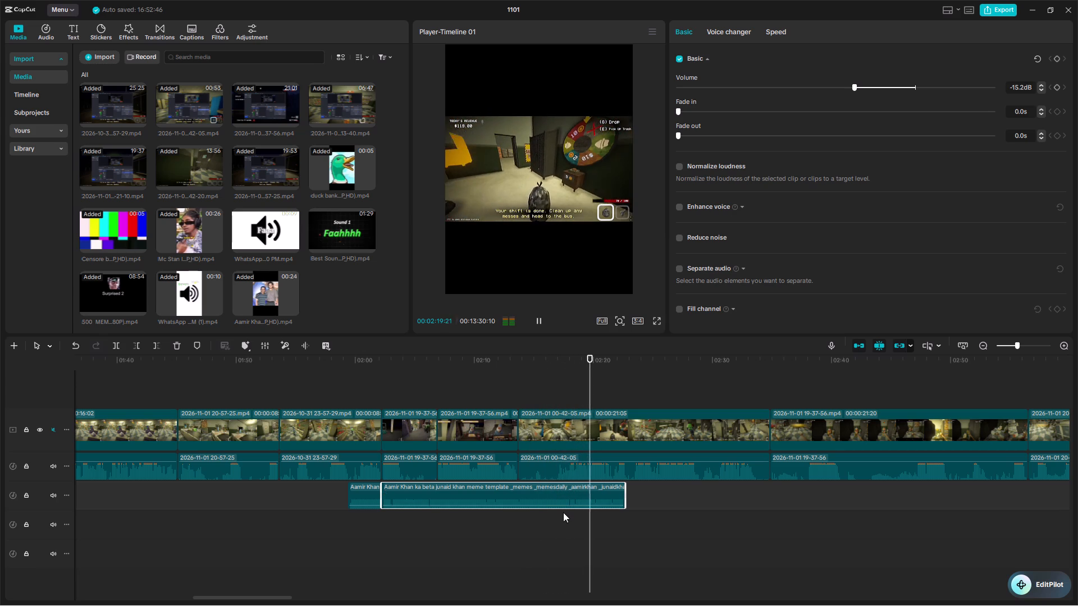
key(BackSpace)
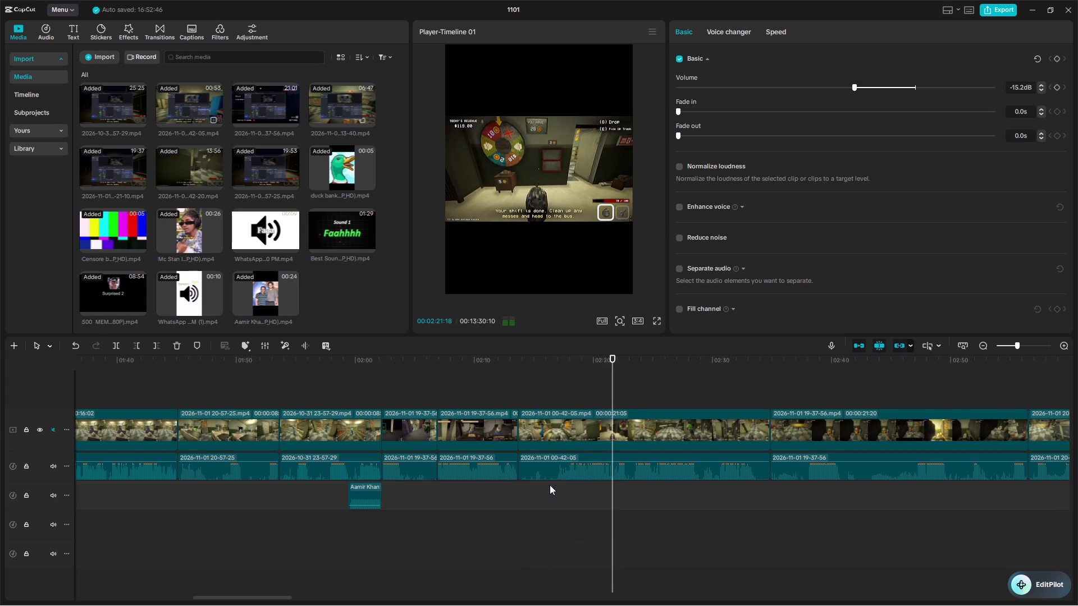
Replay the scene from about 1:57 and add a 0.4 s fade-out to the shortened Aamir Khan meme audio.
click(411, 509)
drag(406, 387, 346, 396)
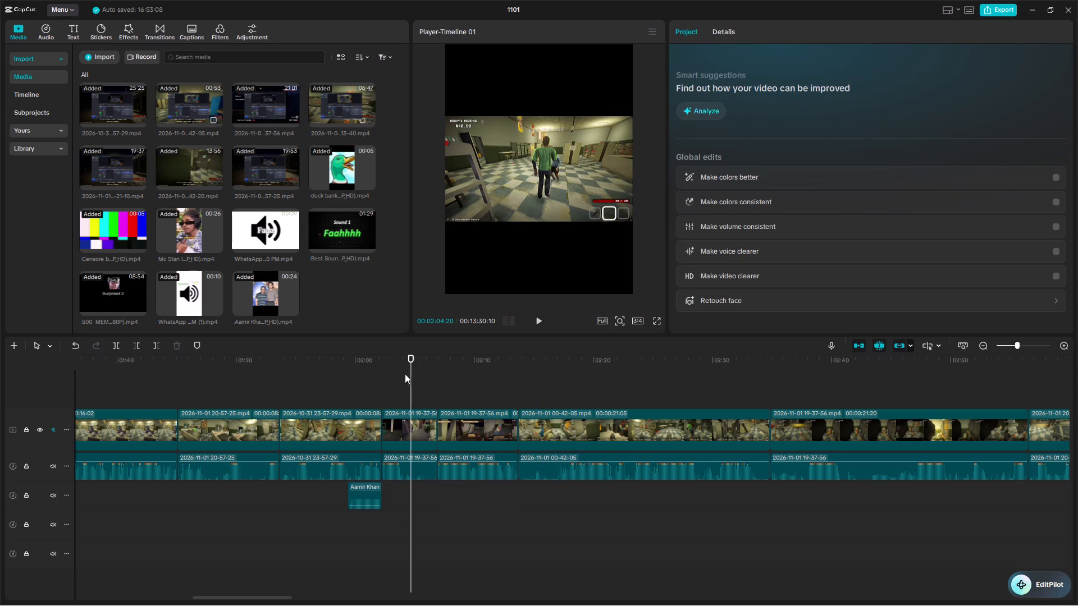
drag(406, 366, 322, 385)
click(540, 326)
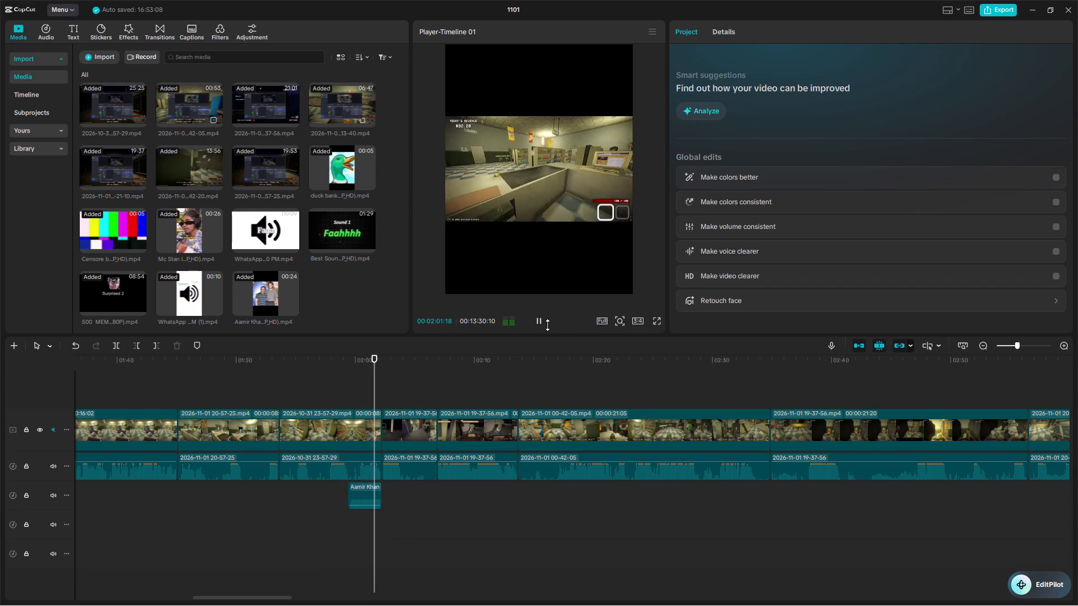
click(369, 493)
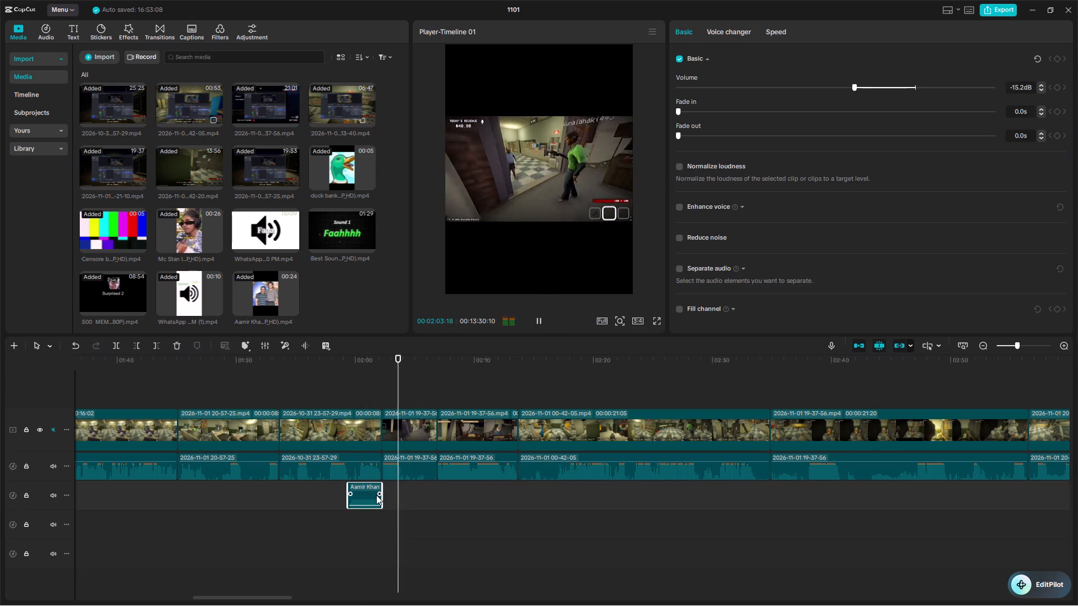
click(380, 495)
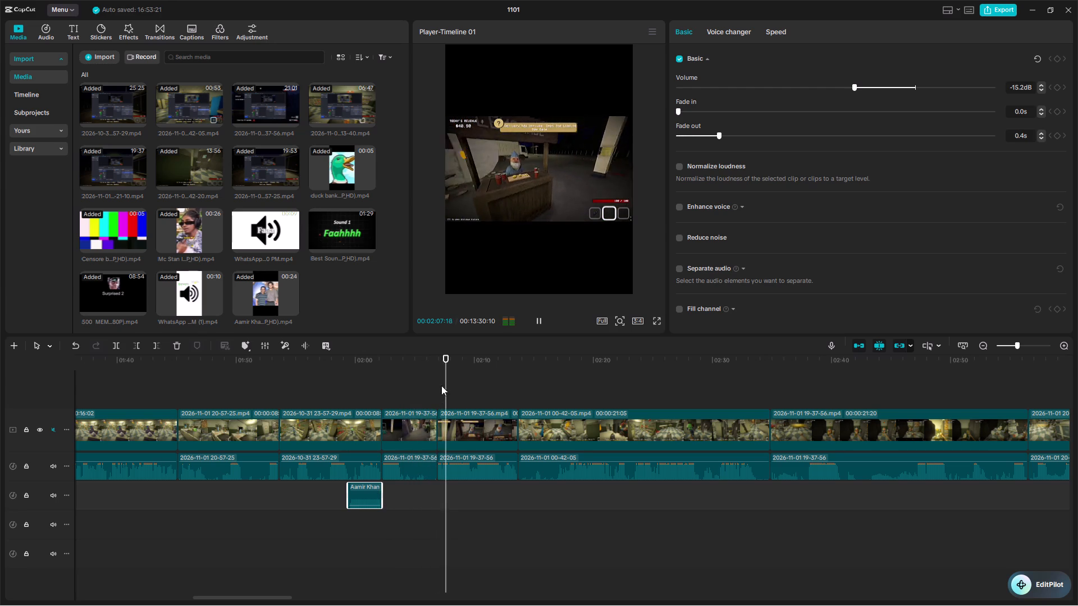
Go back to about 1:58:29, just before the Aamir Khan meme audio, to review its faded ending.
drag(444, 376, 378, 394)
drag(459, 360, 343, 393)
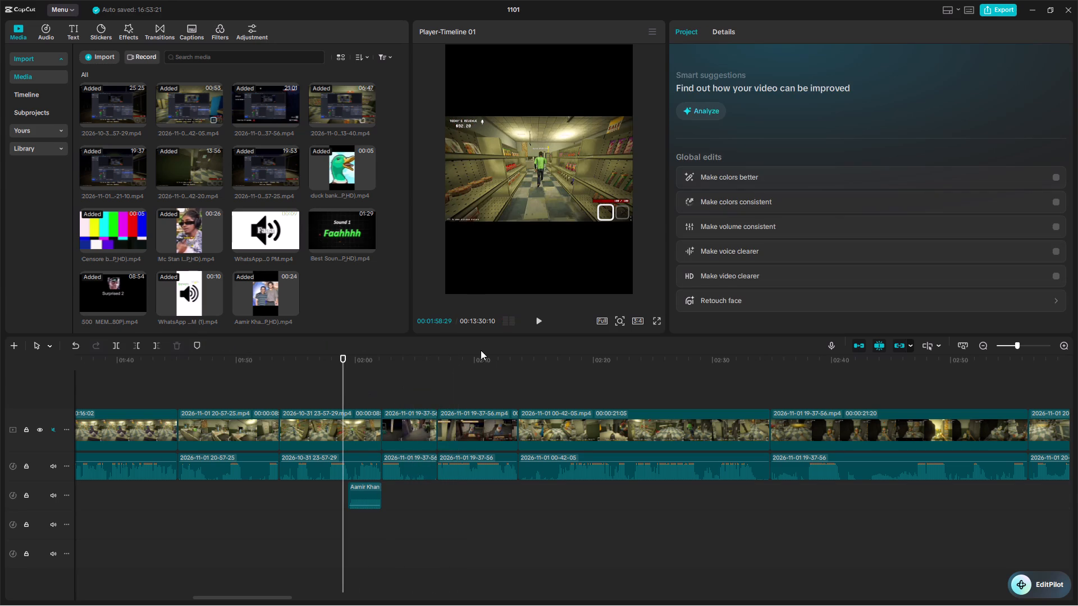
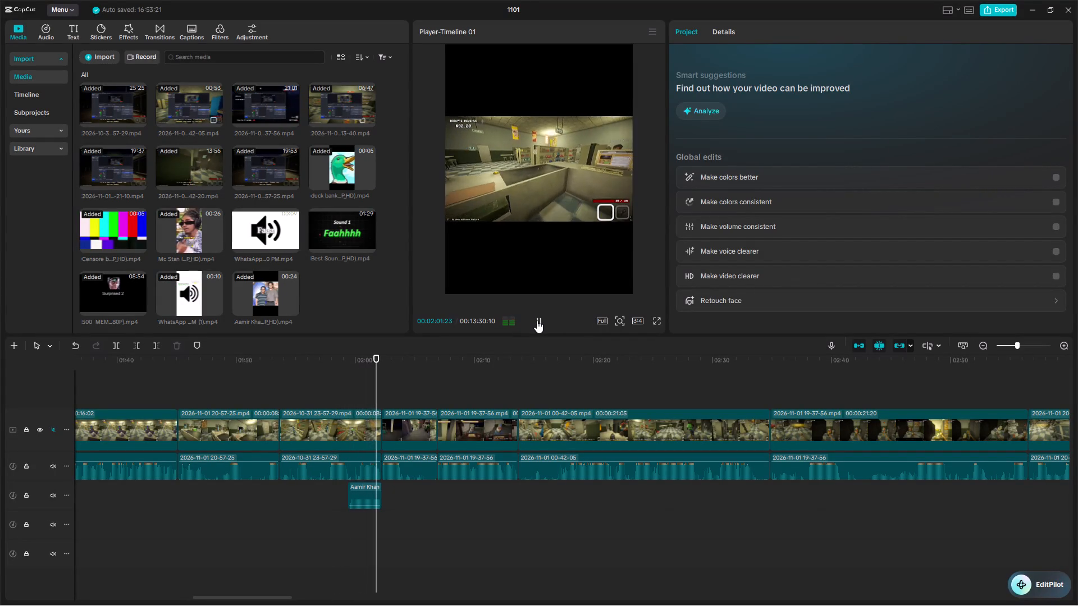
Replay the scene from about 1:54 to 1:59:13 and shift the Aamir Khan meme audio about half a second earlier.
click(537, 320)
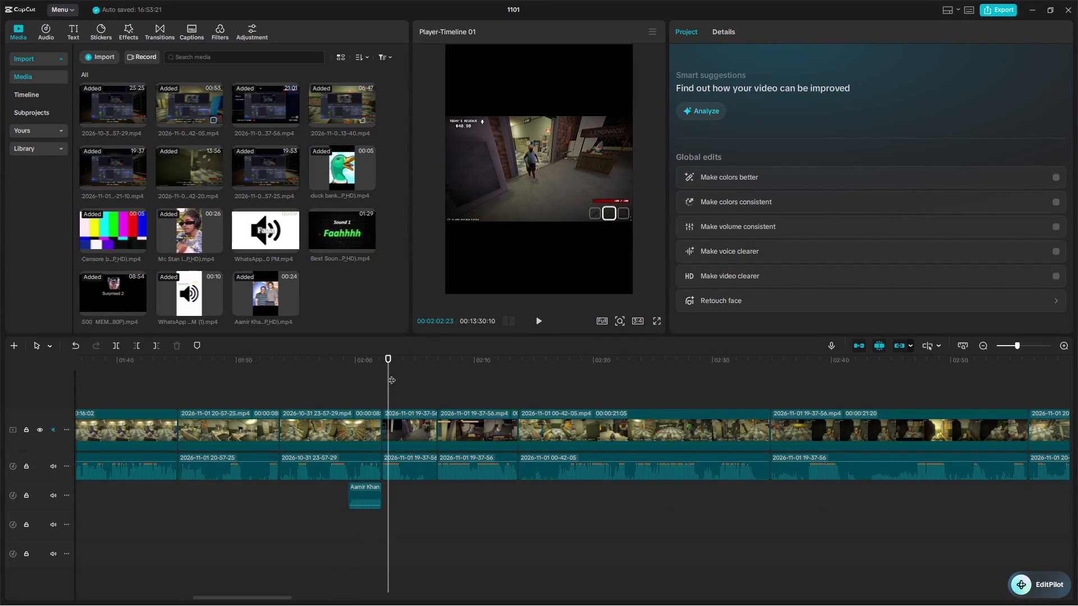
drag(390, 373, 284, 388)
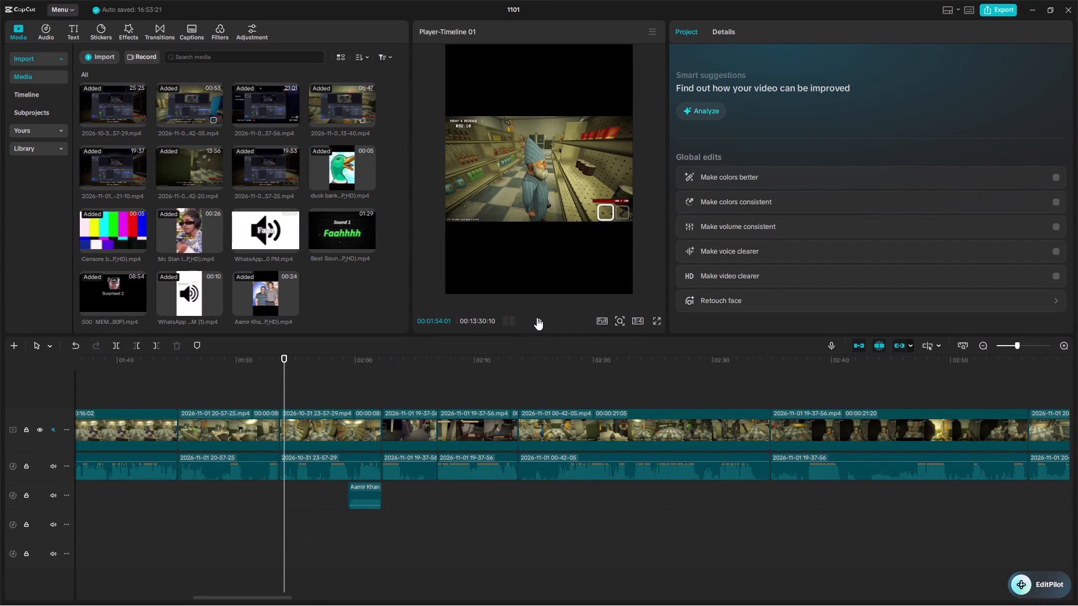
click(537, 318)
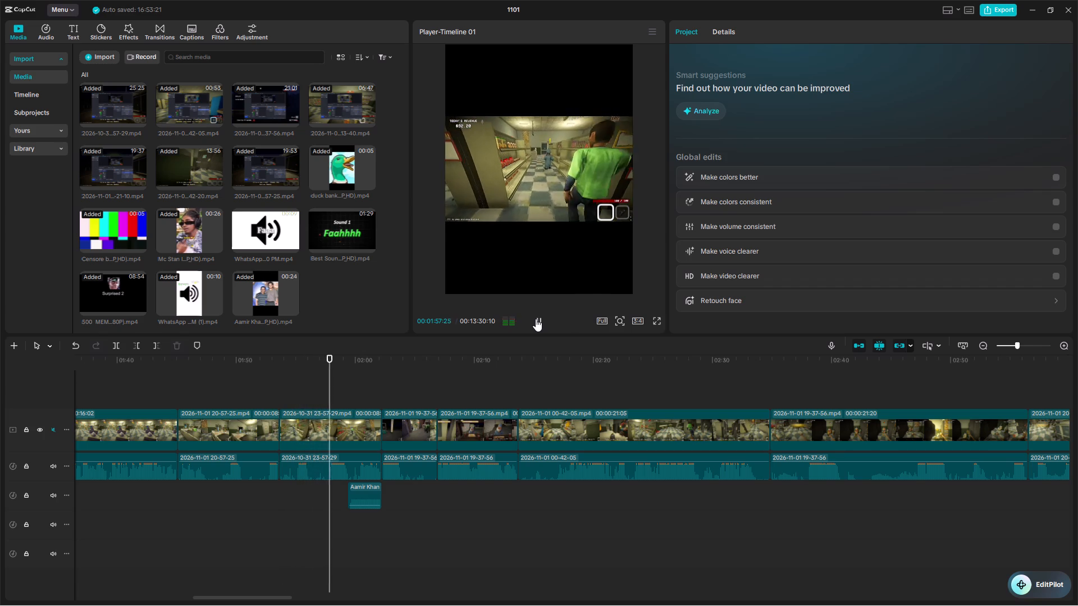
click(536, 319)
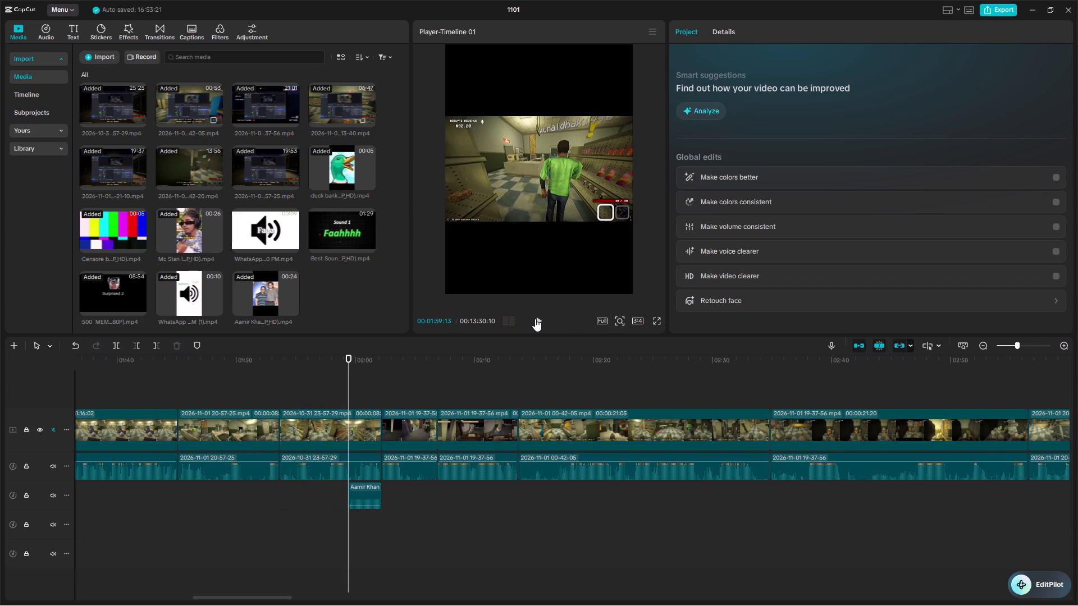
drag(362, 497, 357, 498)
Replay the scene from about 1:56:14 and trim the end of the Aamir Khan meme audio to 2:01:17.
drag(349, 353, 325, 362)
drag(352, 355, 313, 370)
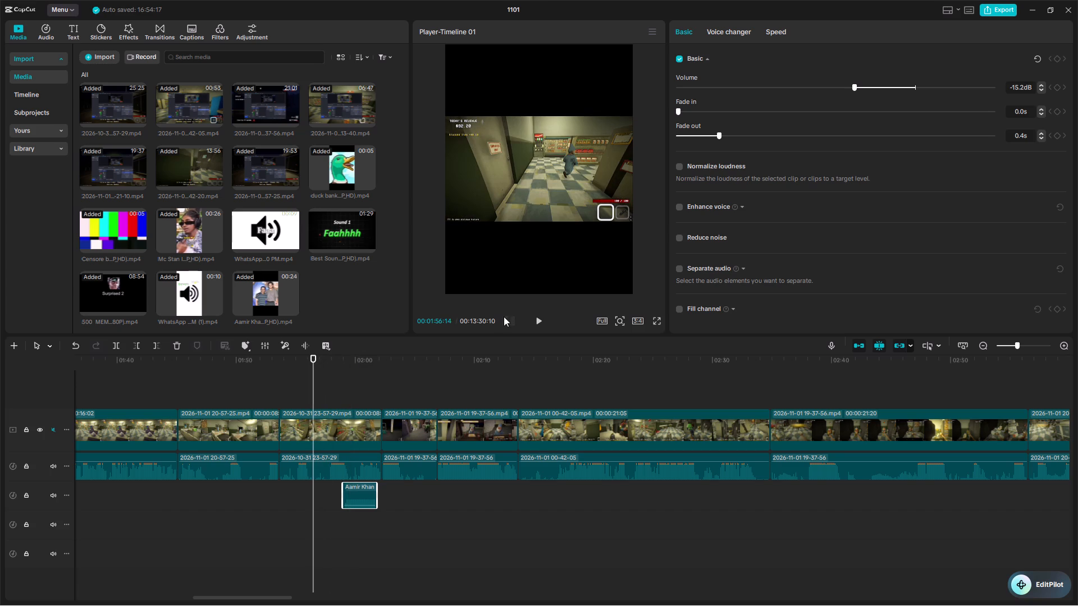
drag(524, 317, 529, 318)
click(540, 316)
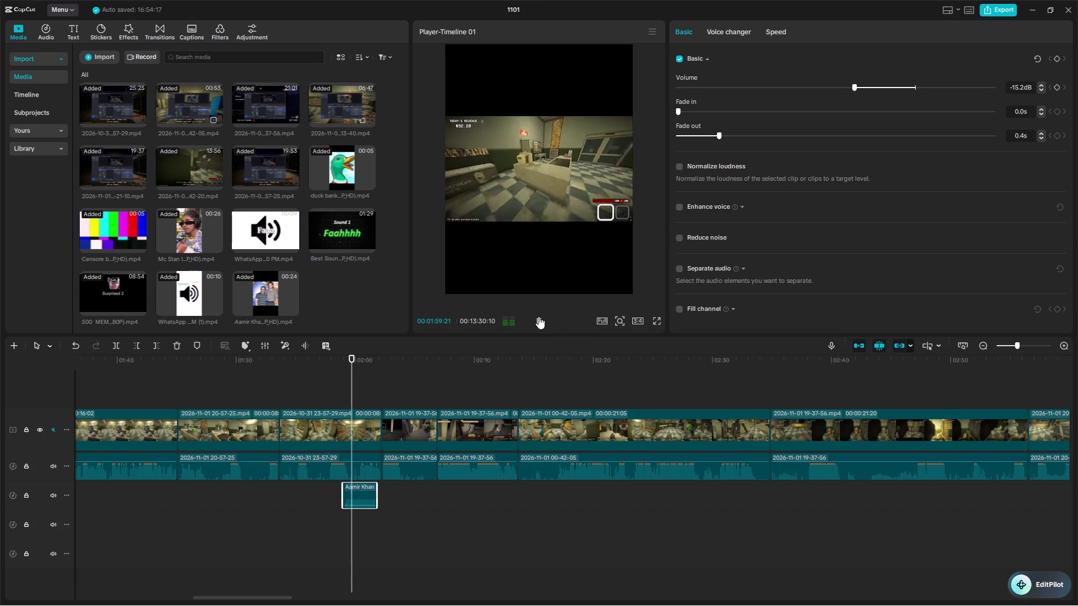
click(535, 316)
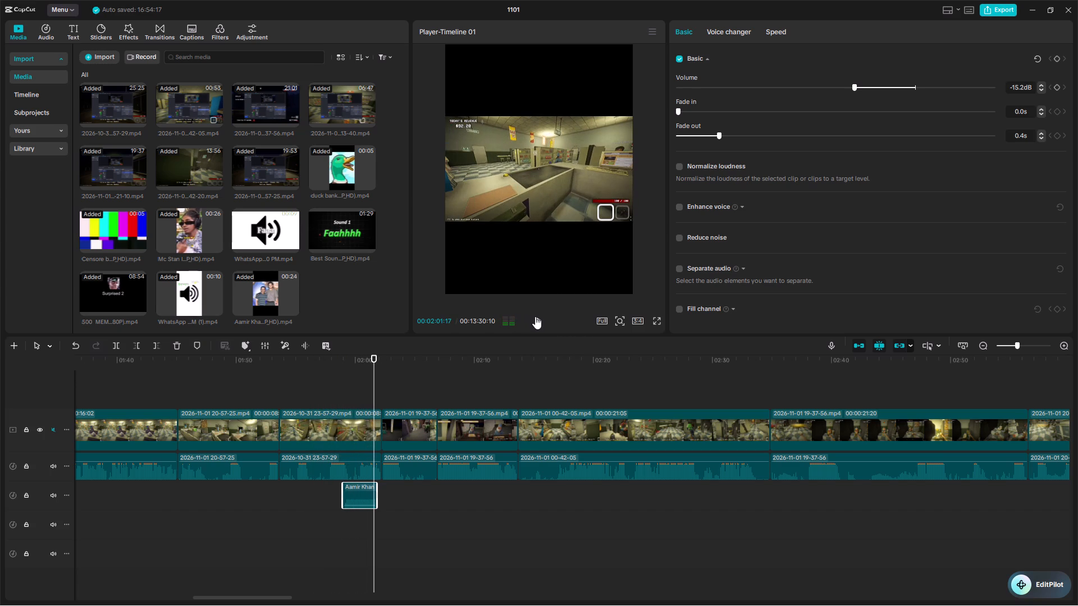
click(378, 496)
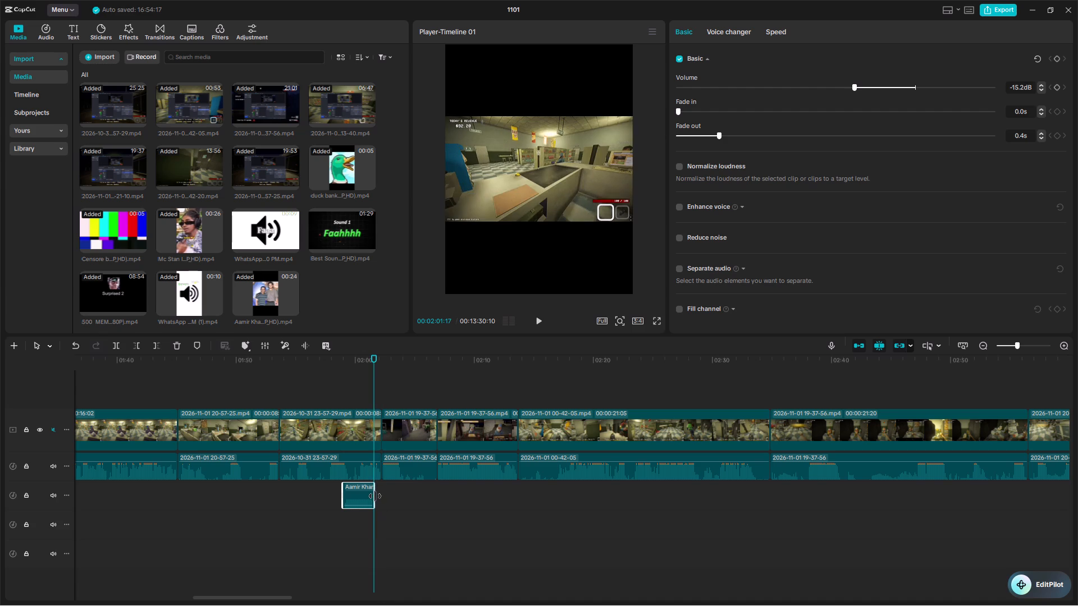
Play the edit from 2:00:02 to about 2:29 to check the trimmed meme audio's ending and review the following scenes.
drag(368, 387, 356, 388)
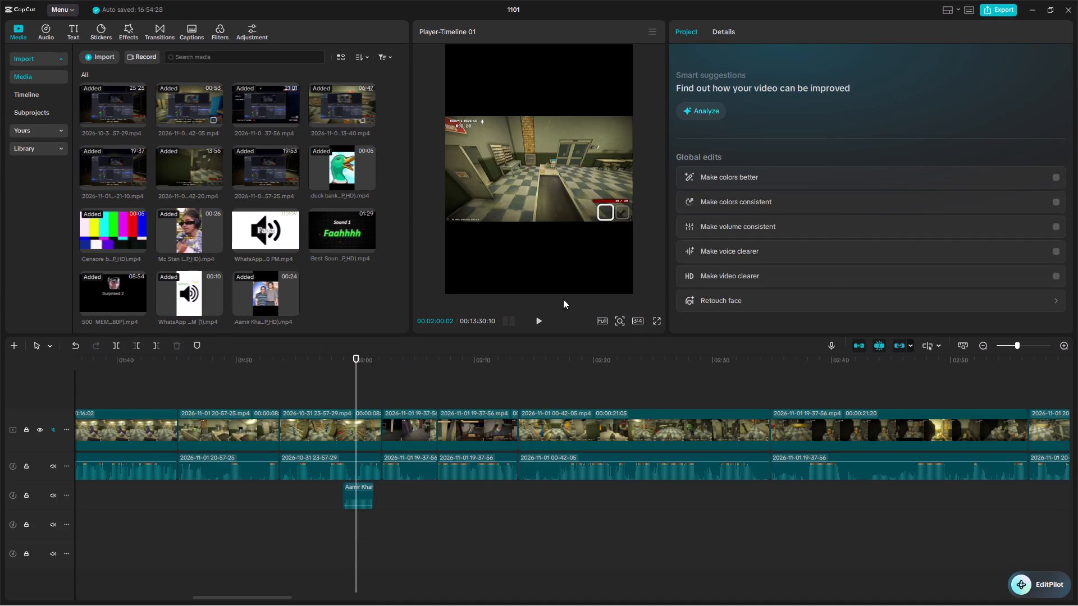
click(537, 318)
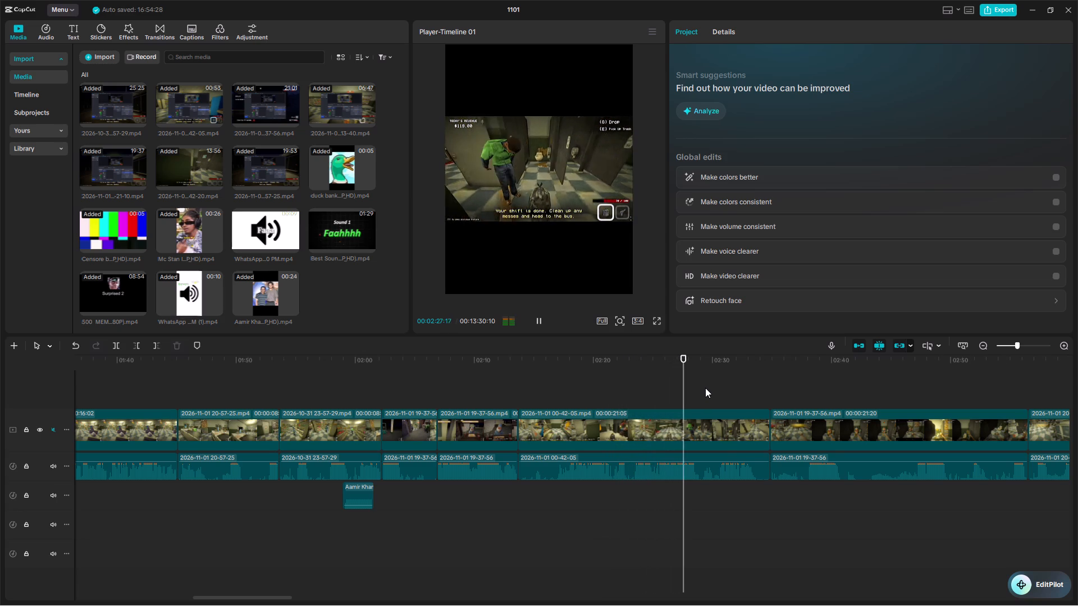
double_click(539, 320)
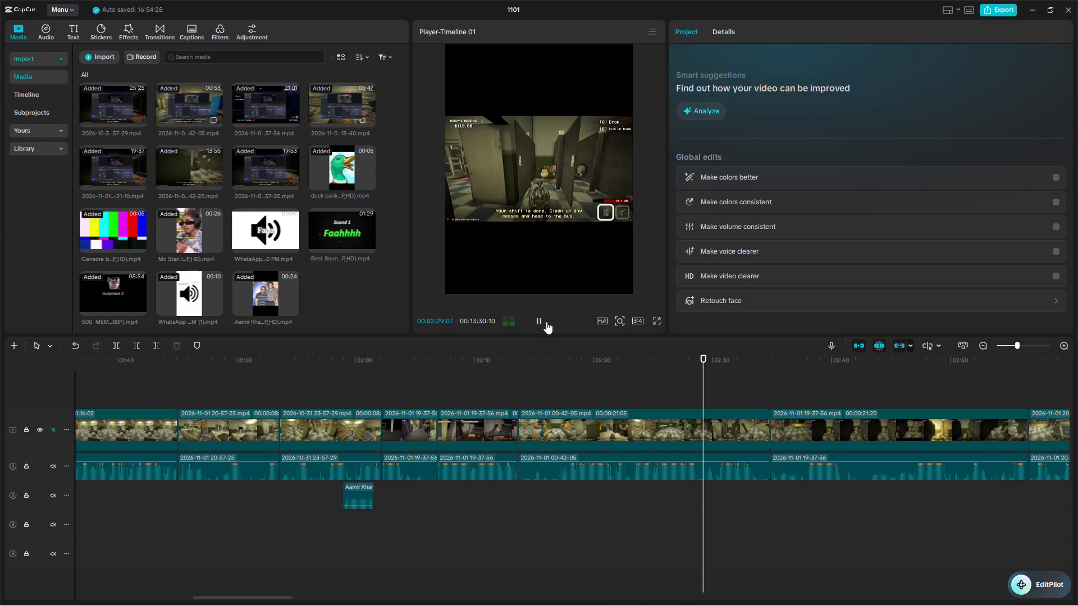
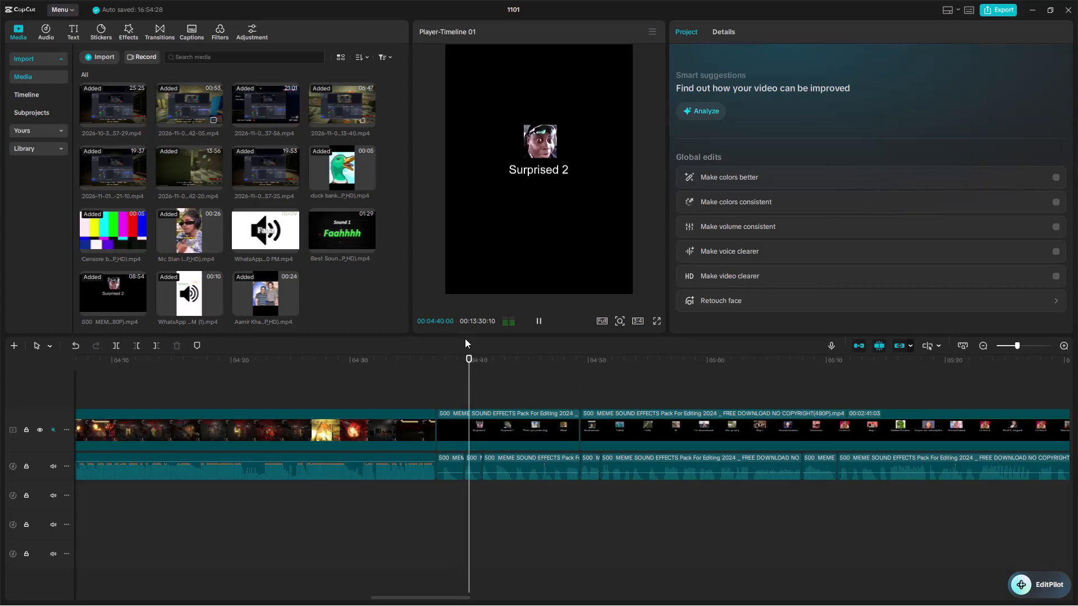
Stop playback of the meme sound effects pack at about 4:40:21, during the Surprised 2 sound.
click(539, 322)
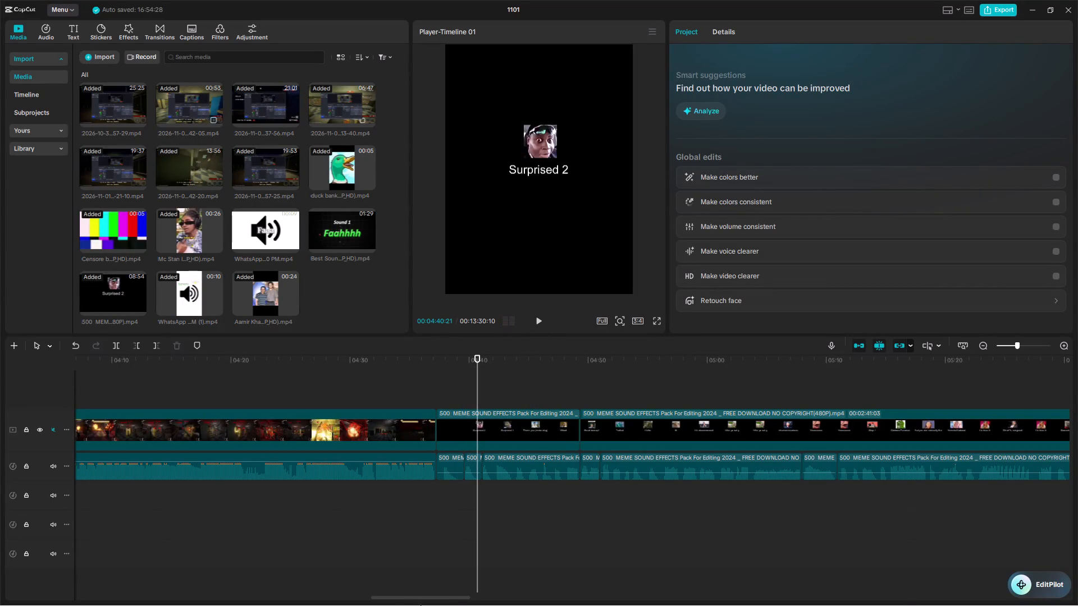
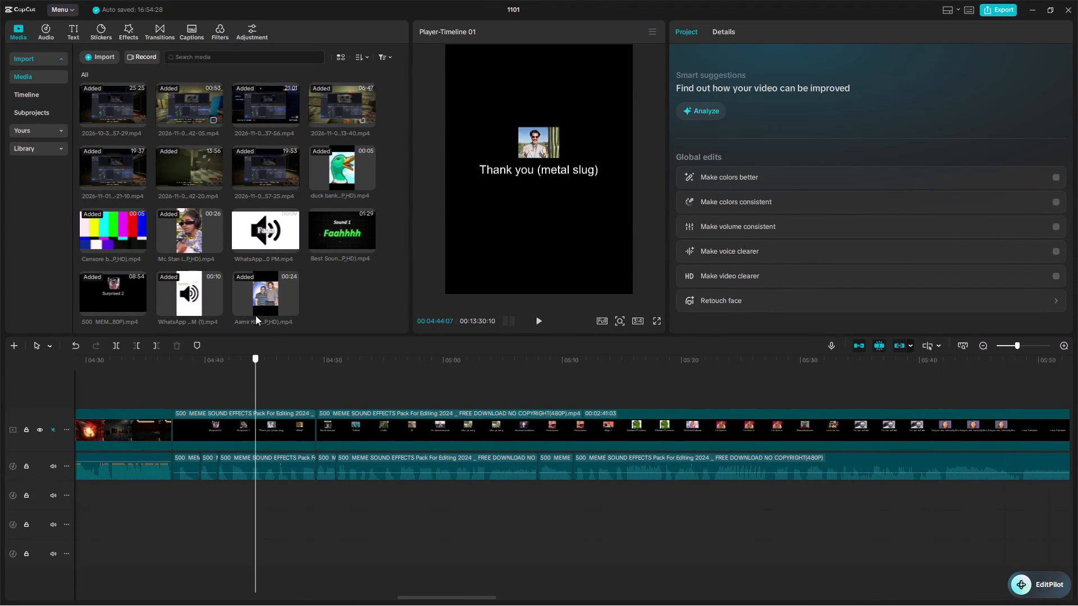
Insert the Best Sound Effects for Video Editing clip into the main track at about 4:49, after the trimmed meme pack section.
click(339, 222)
click(367, 247)
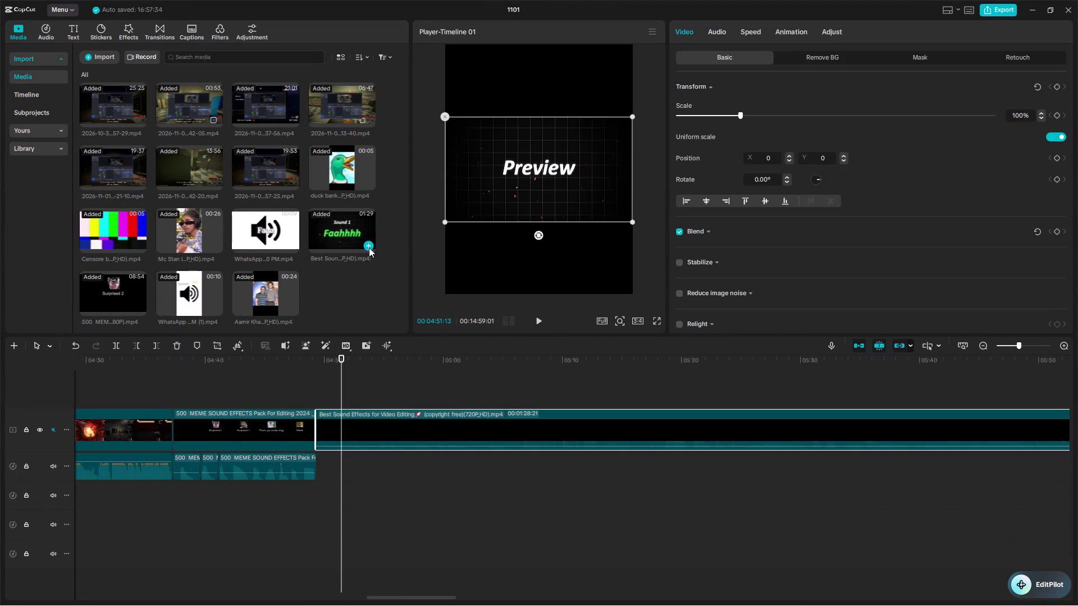
Separate the audio of the Best Sound Effects clip onto its own audio track.
drag(334, 359, 326, 362)
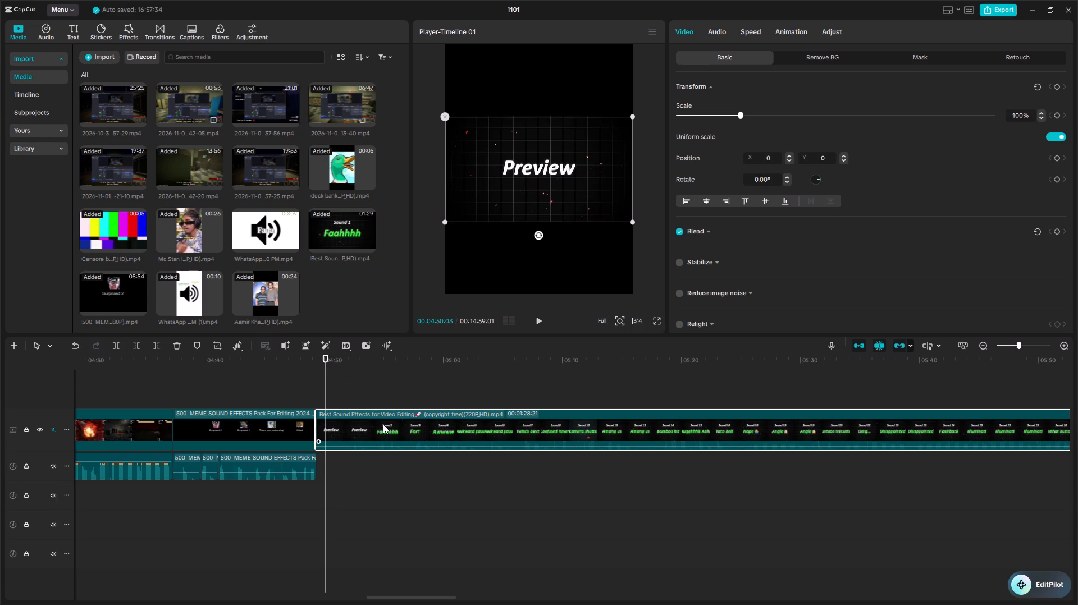
key(ctrl+shift+s)
Isolate the Sound 3 Fart effect by splitting the Best Sound Effects audio at 4:55:16 and 4:57:13.
drag(321, 400, 311, 401)
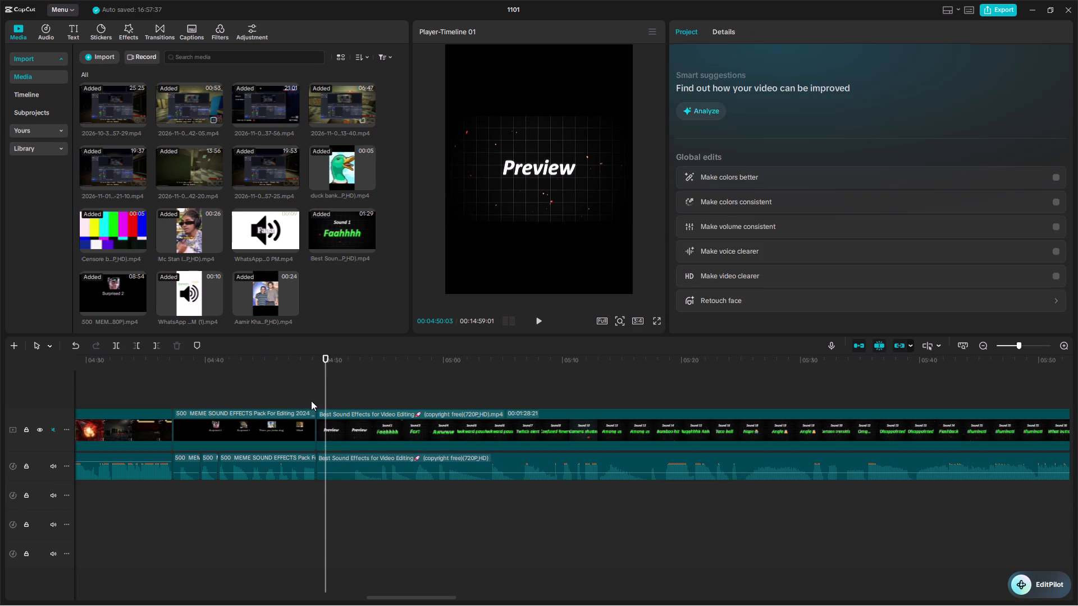
drag(311, 401, 310, 401)
drag(308, 377, 318, 377)
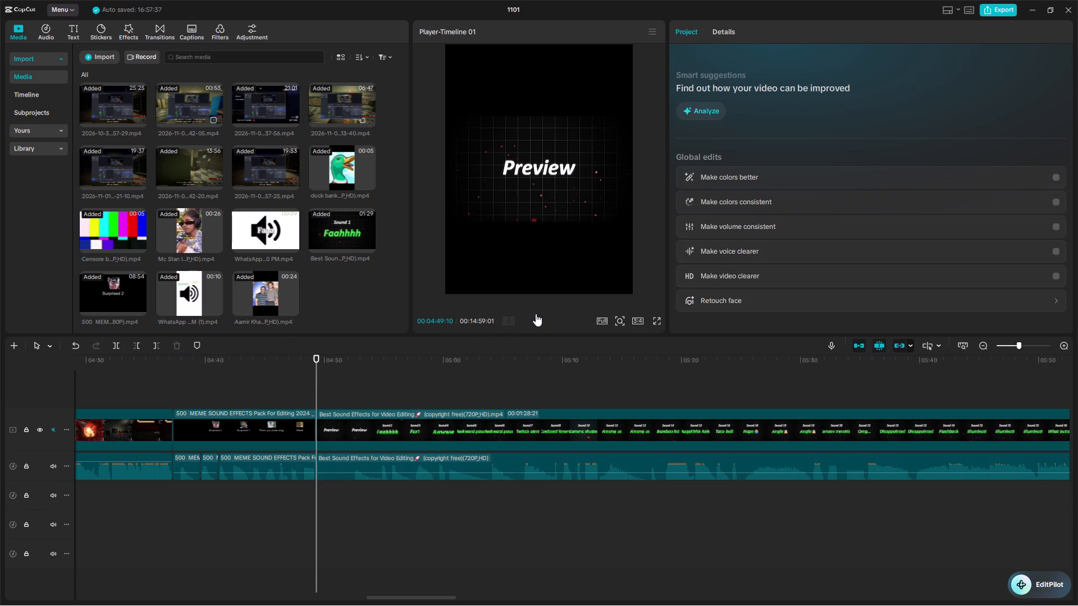
click(537, 314)
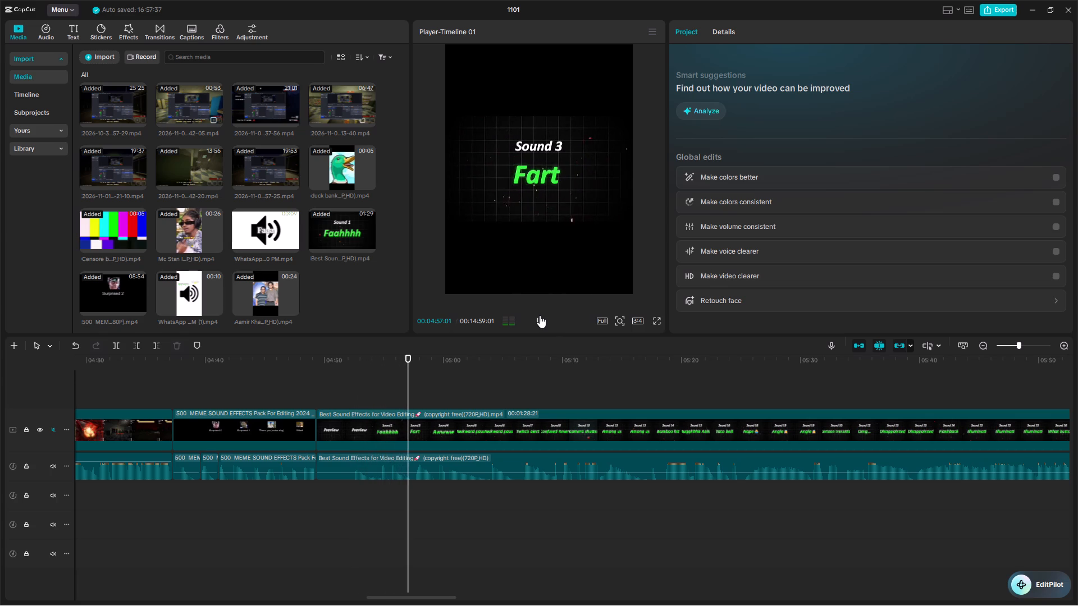
drag(421, 356, 380, 377)
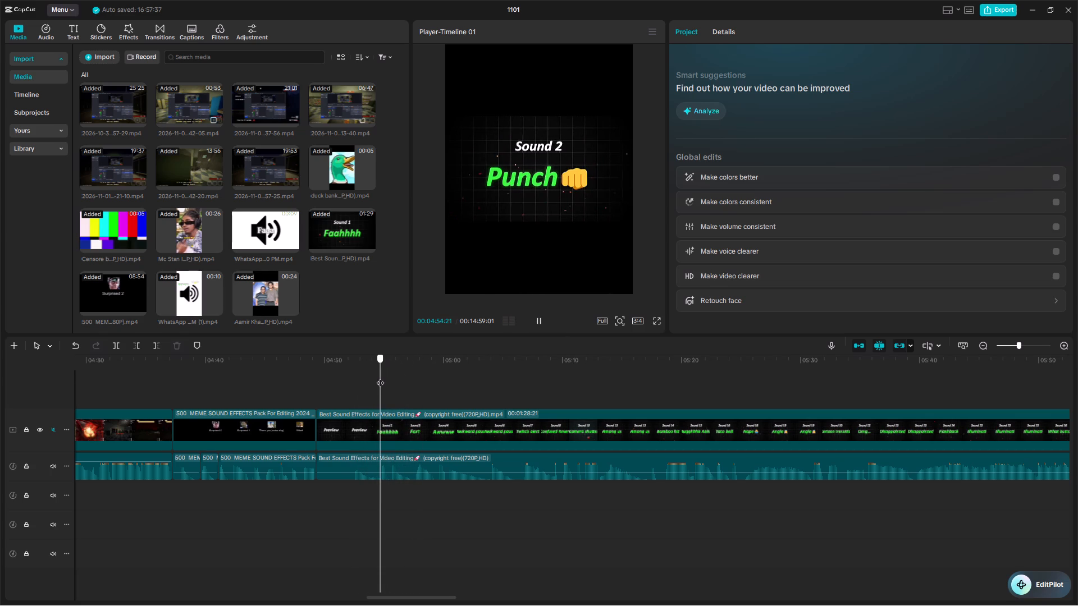
drag(380, 377, 385, 377)
click(536, 317)
click(536, 317)
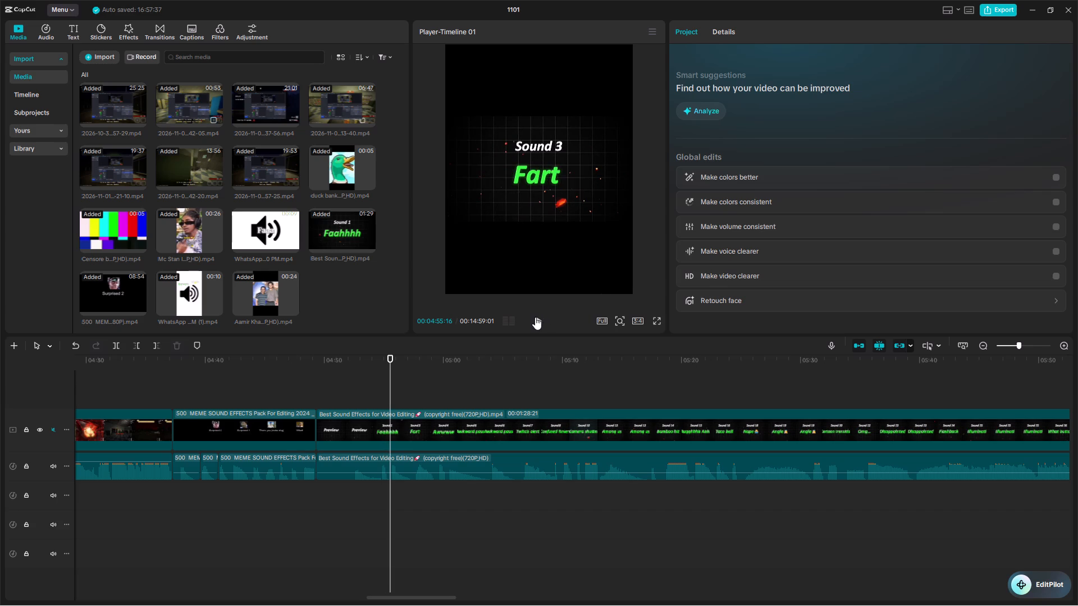
click(363, 462)
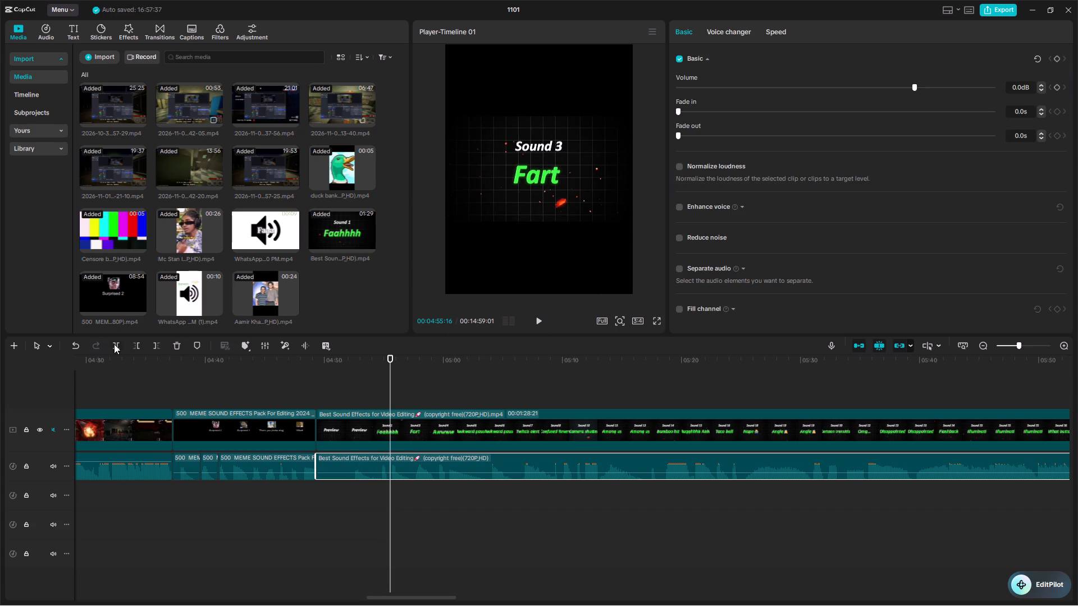
click(114, 344)
click(536, 317)
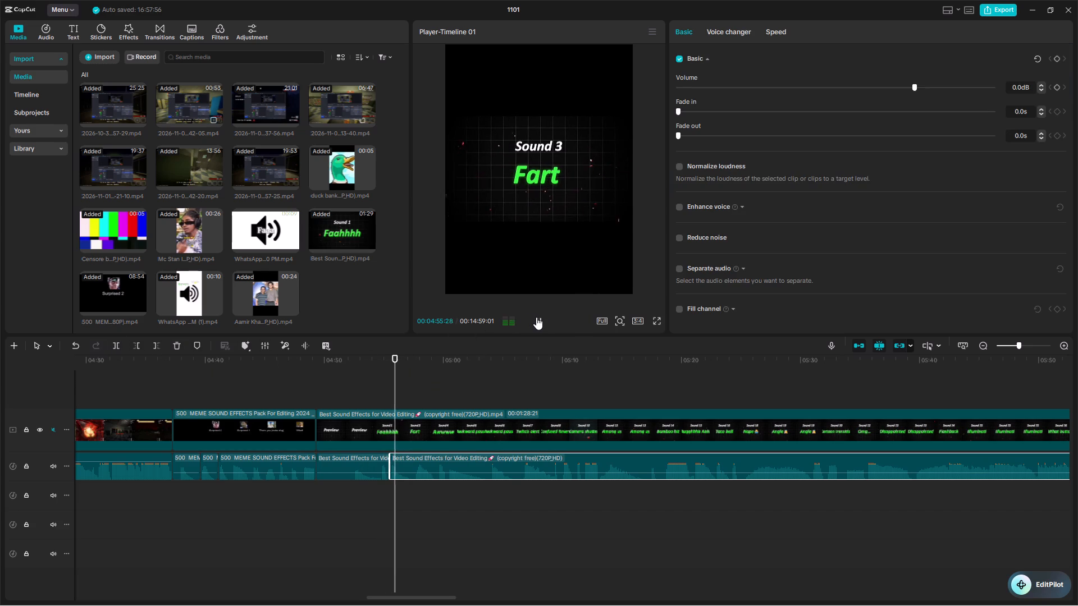
click(536, 316)
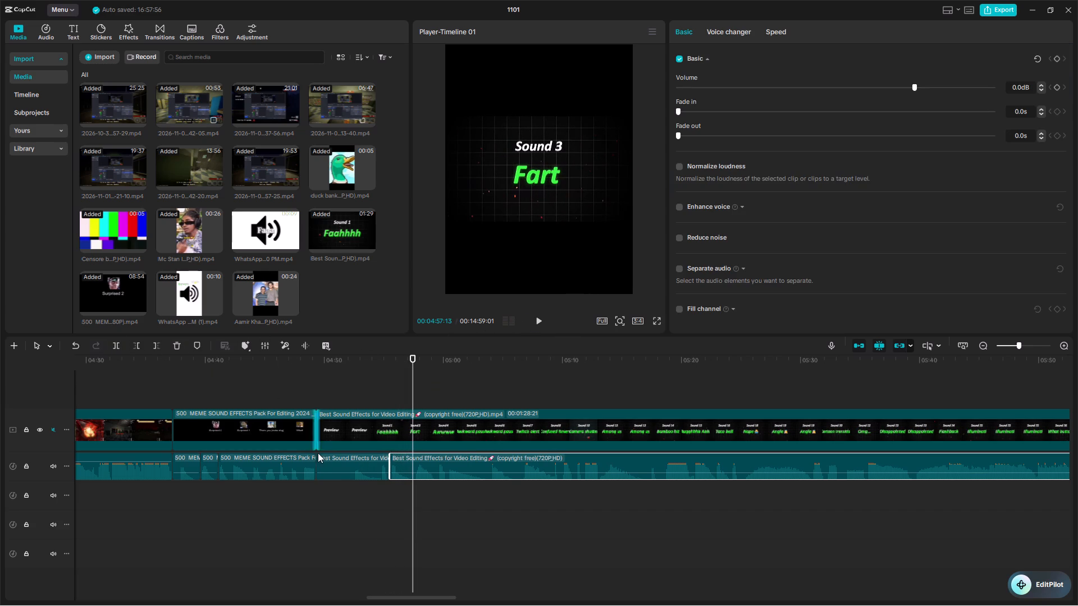
click(112, 346)
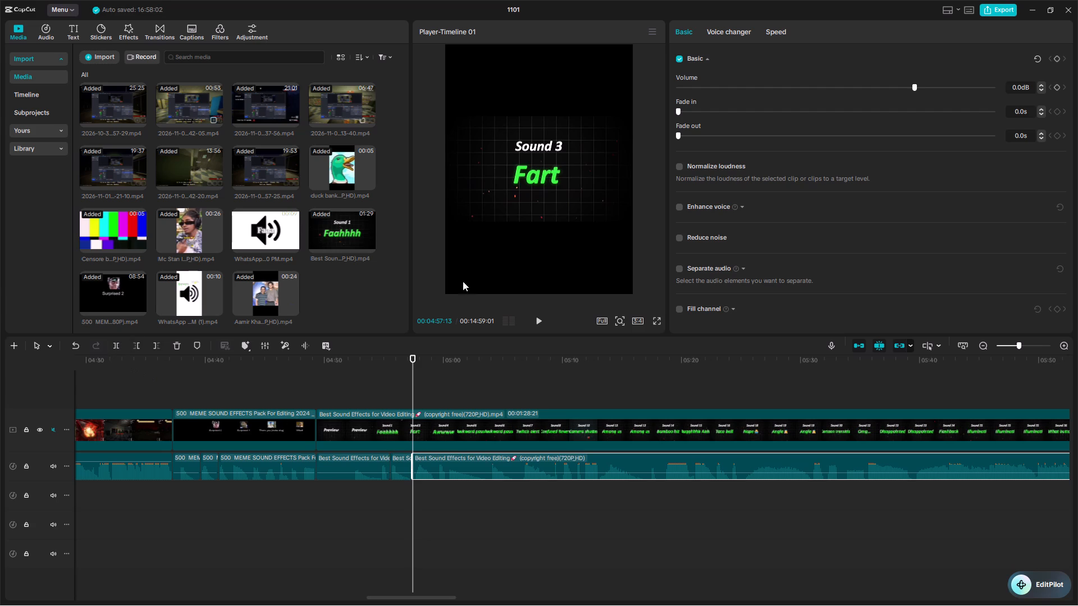
Preview the Awwww sound and split the Best Sound Effects audio at its end, at 4:59:16.
click(541, 314)
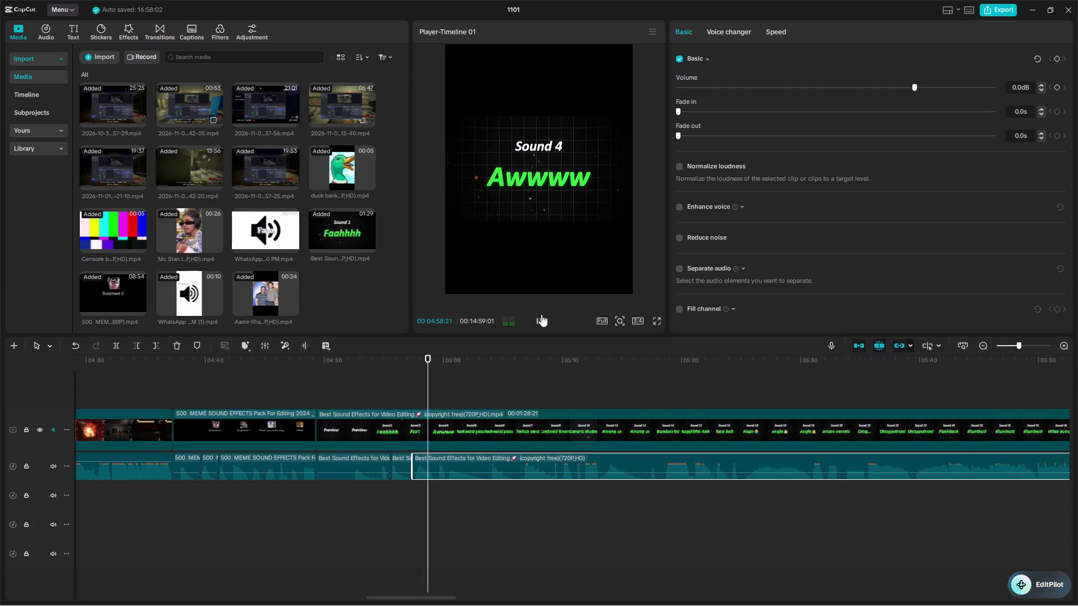
click(541, 319)
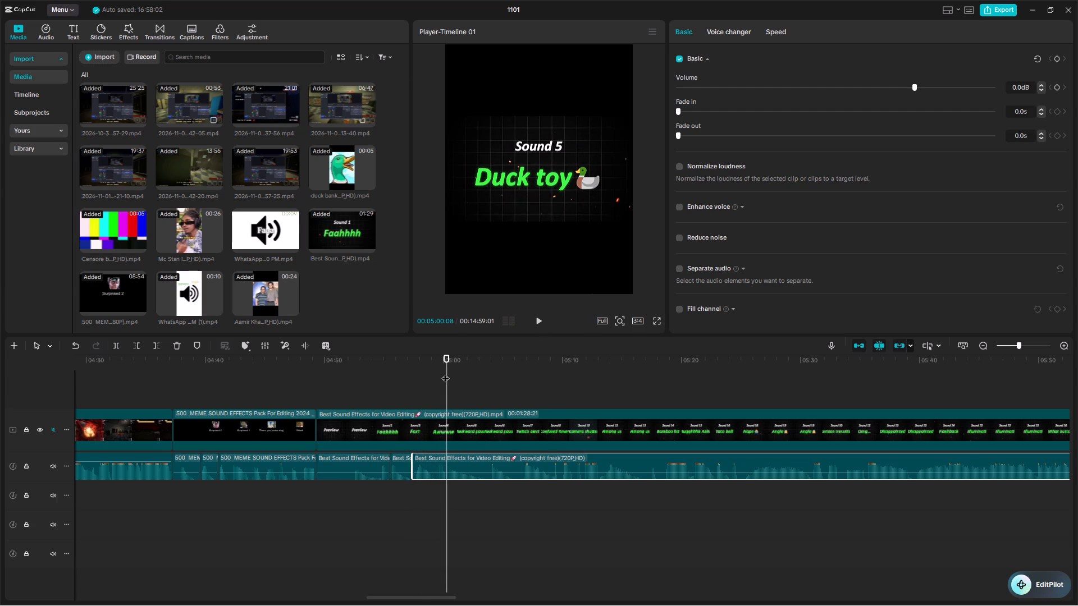
click(441, 370)
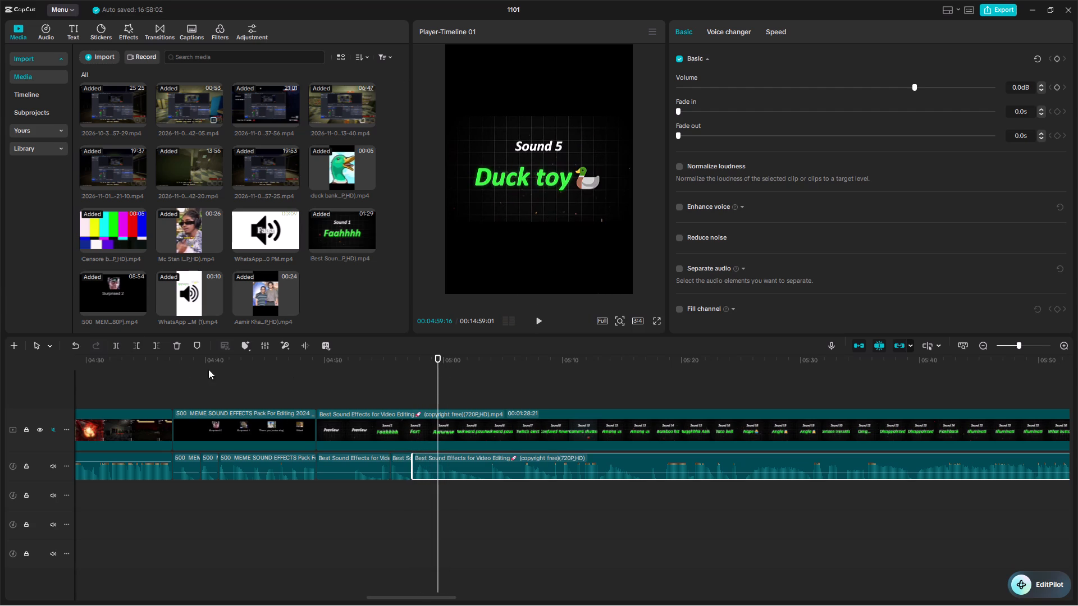
click(120, 343)
Preview the Duck toy sound and split the audio at 5:00:12, at the start of Awkward pause.
click(540, 317)
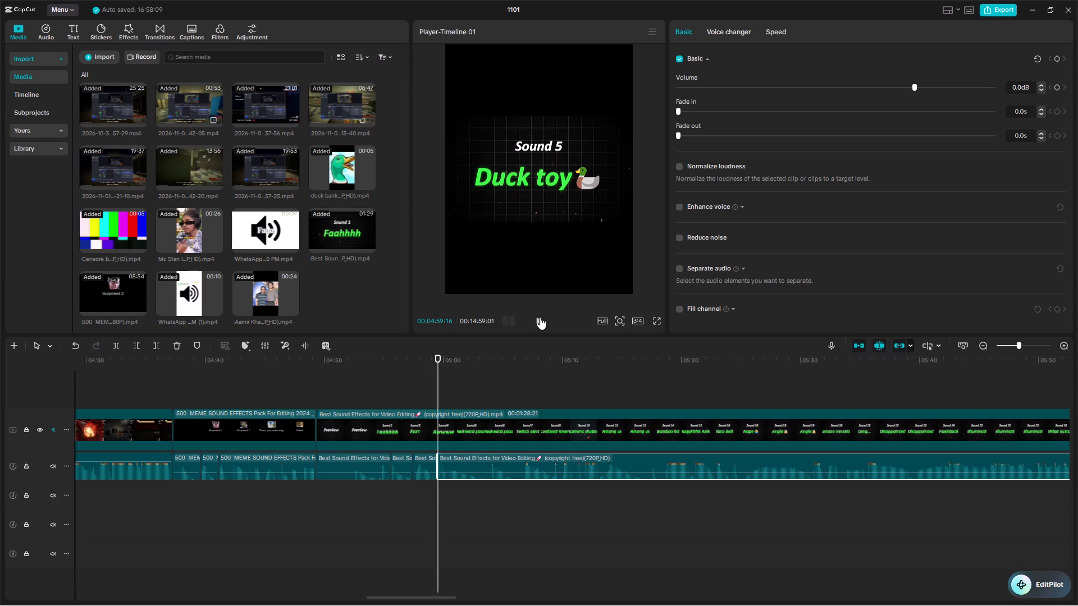
click(540, 317)
double_click(538, 320)
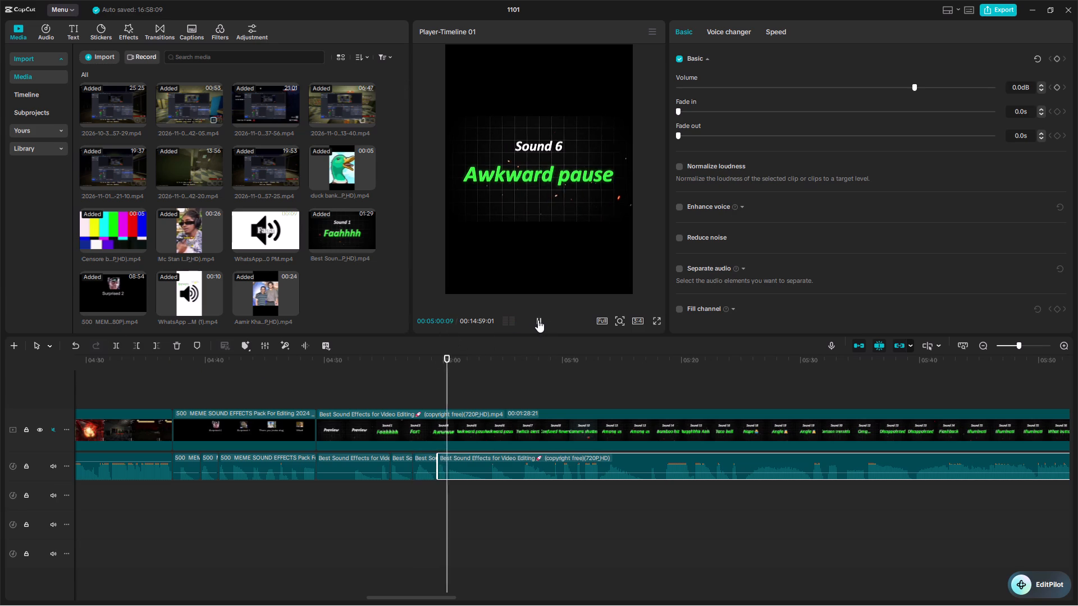
click(121, 347)
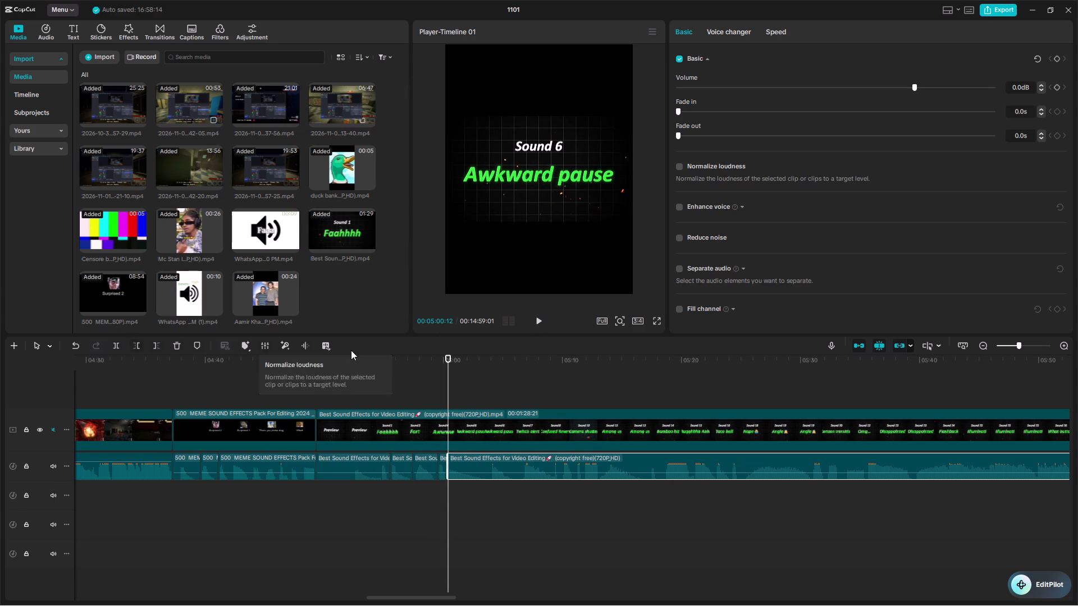
Play through to Sound 13 and isolate the Among us effect by splitting the audio at 5:13:04 and 5:16:24.
click(543, 328)
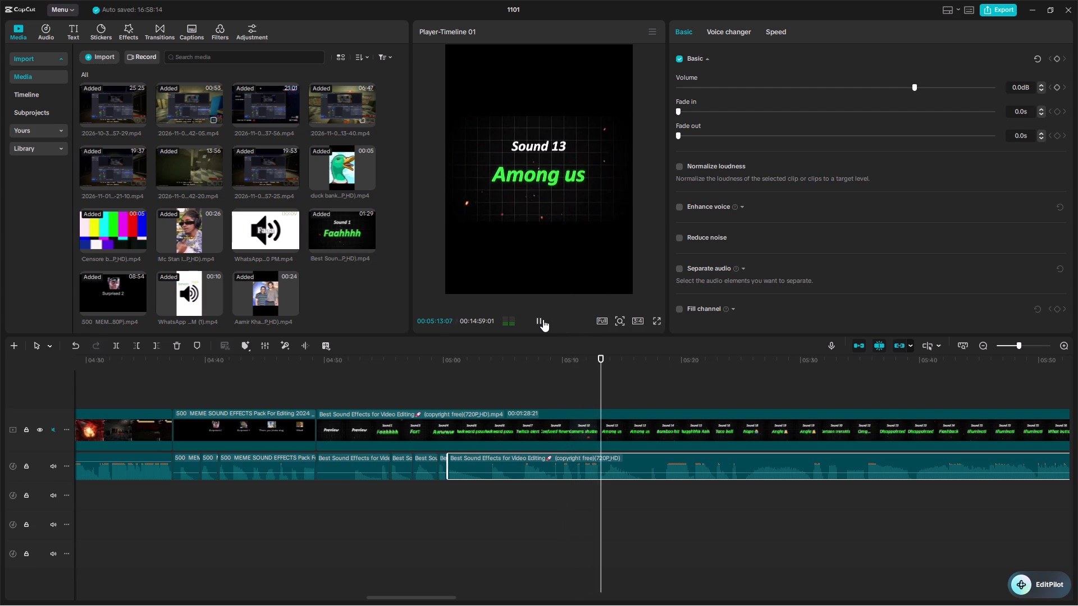
drag(619, 354, 601, 364)
drag(601, 364, 600, 365)
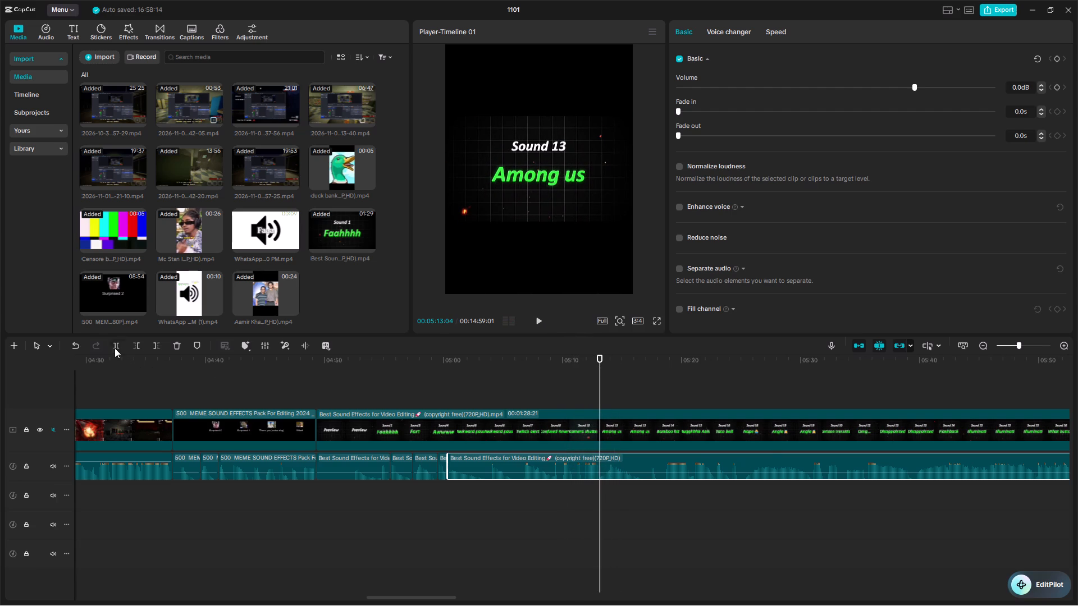
click(115, 348)
click(541, 326)
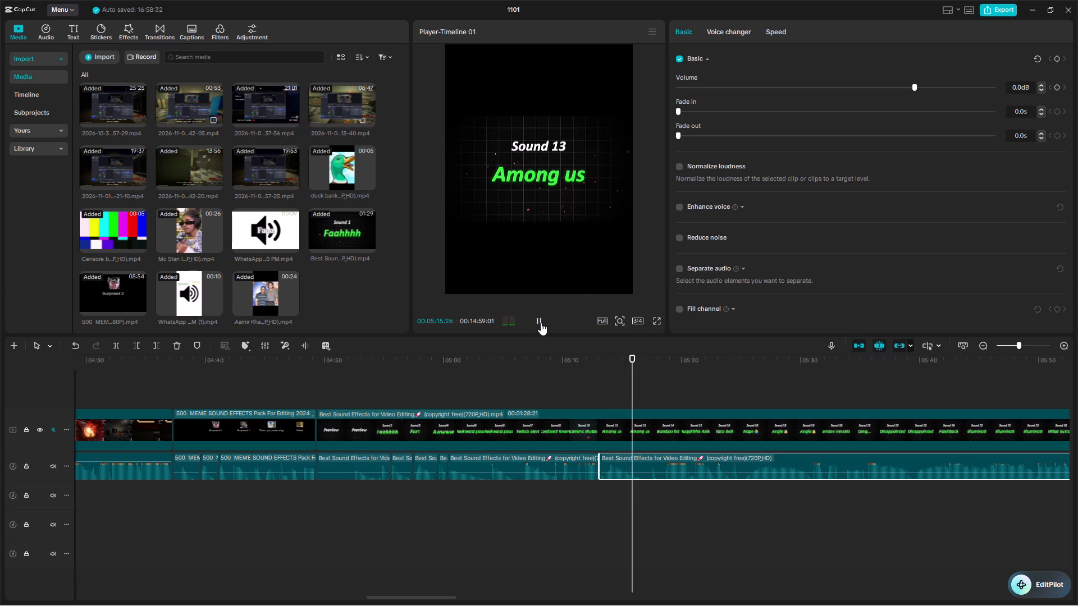
click(541, 323)
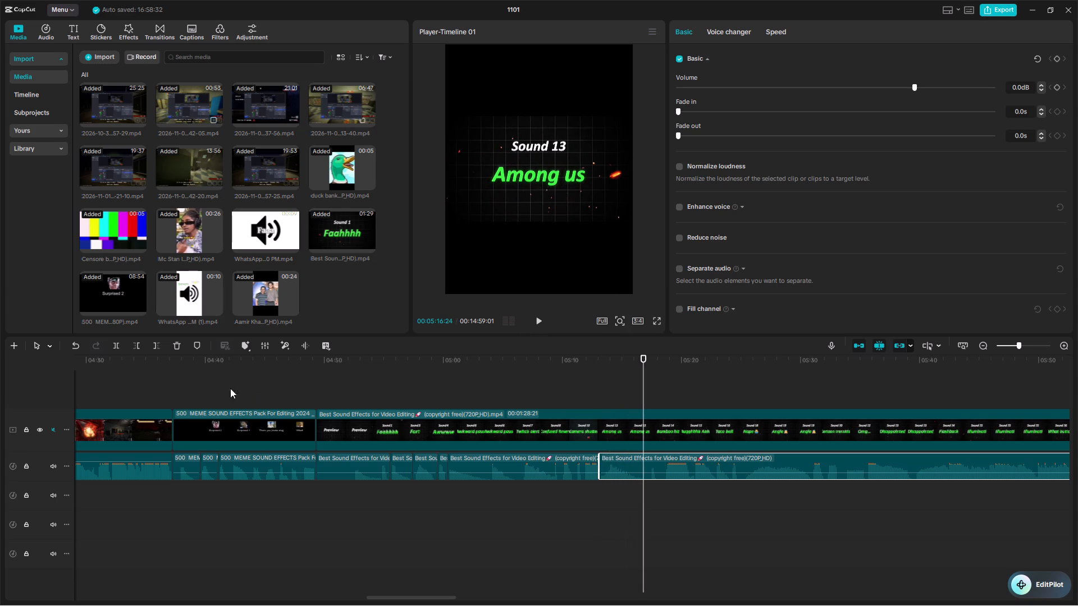
click(118, 346)
Preview the Bamboo hit sound and split the audio at its end, at 5:18:04.
click(531, 326)
click(549, 324)
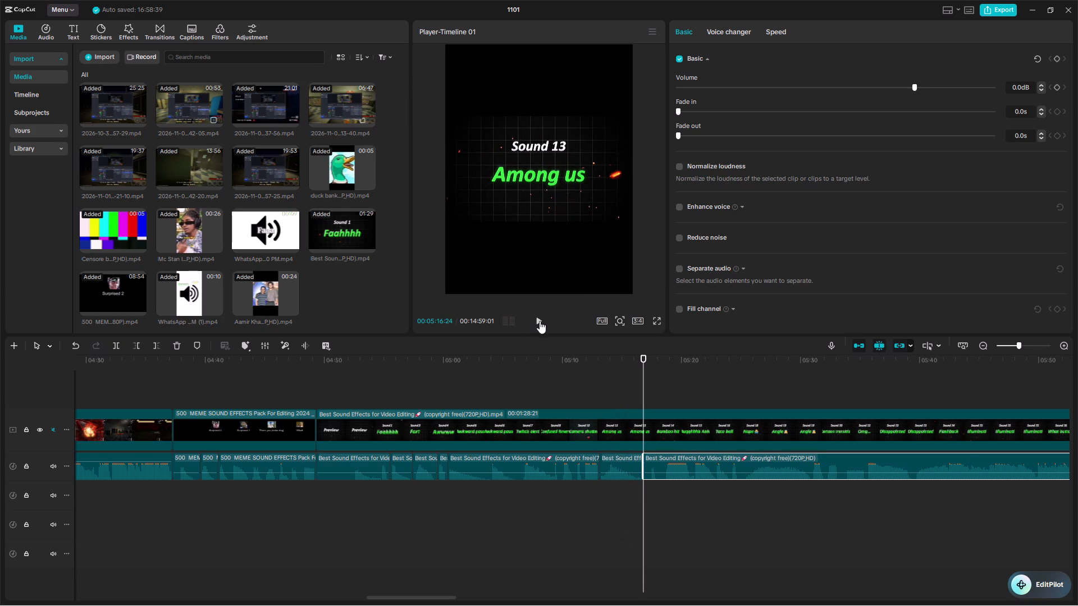
click(539, 320)
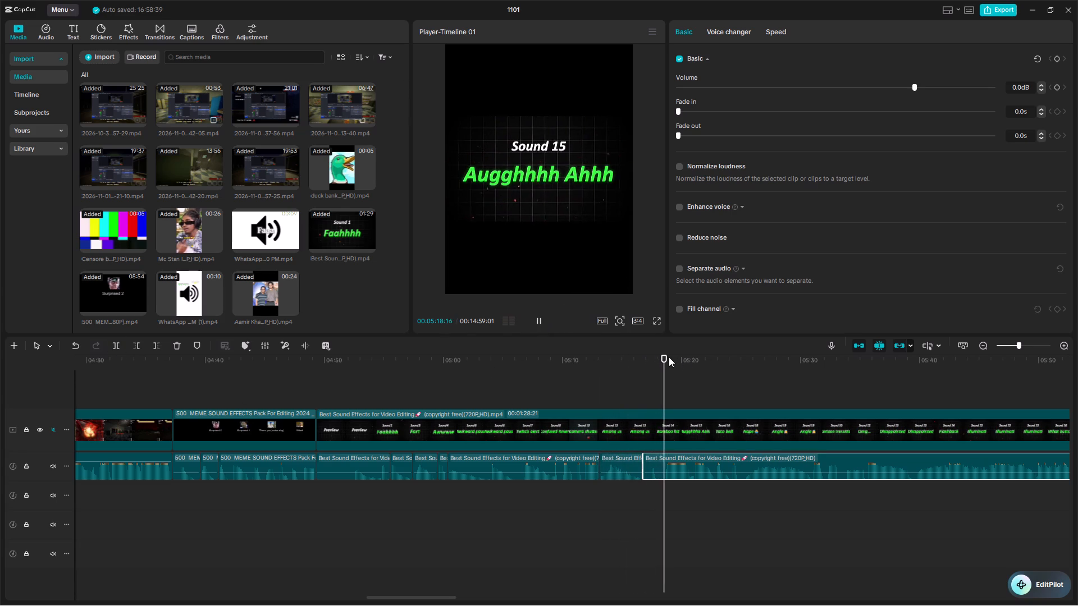
drag(668, 357, 659, 358)
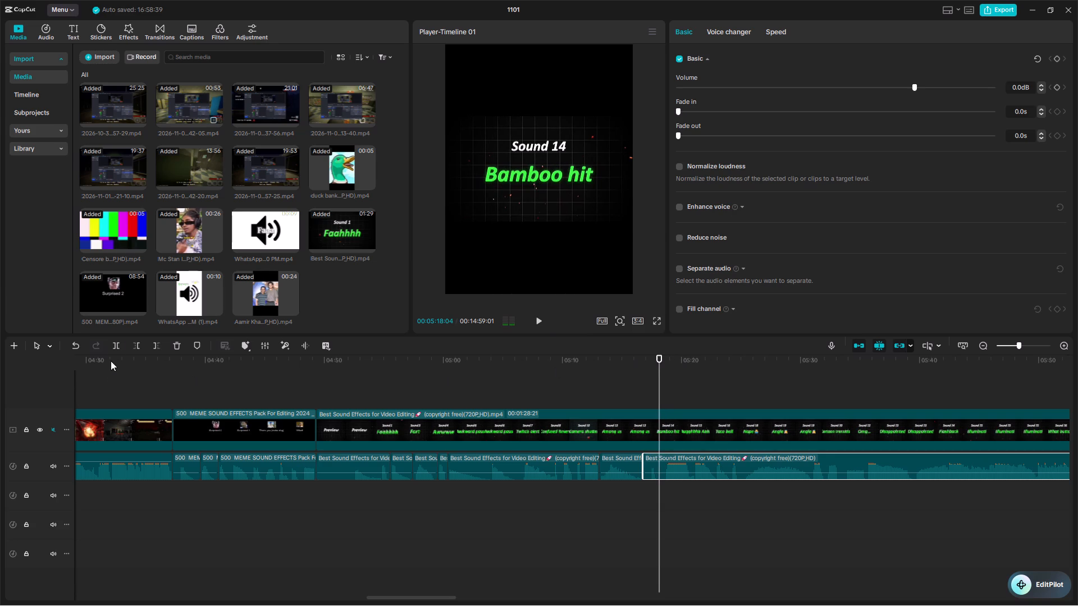
click(117, 341)
Preview the Augghhhh Ahhh sound and split the audio at 5:20:27, where Taco bell begins.
click(545, 325)
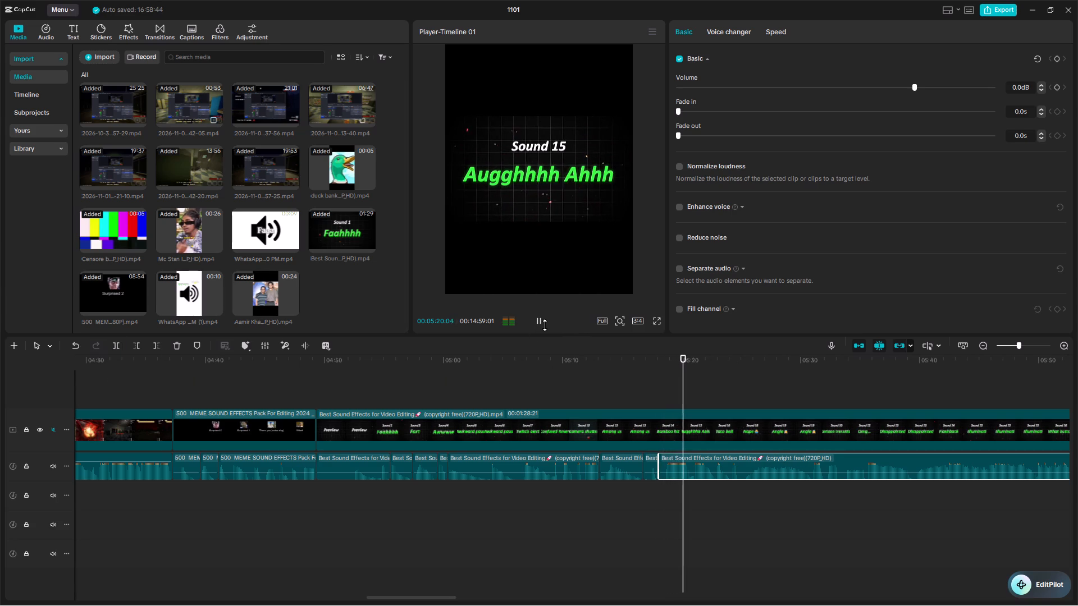
click(545, 325)
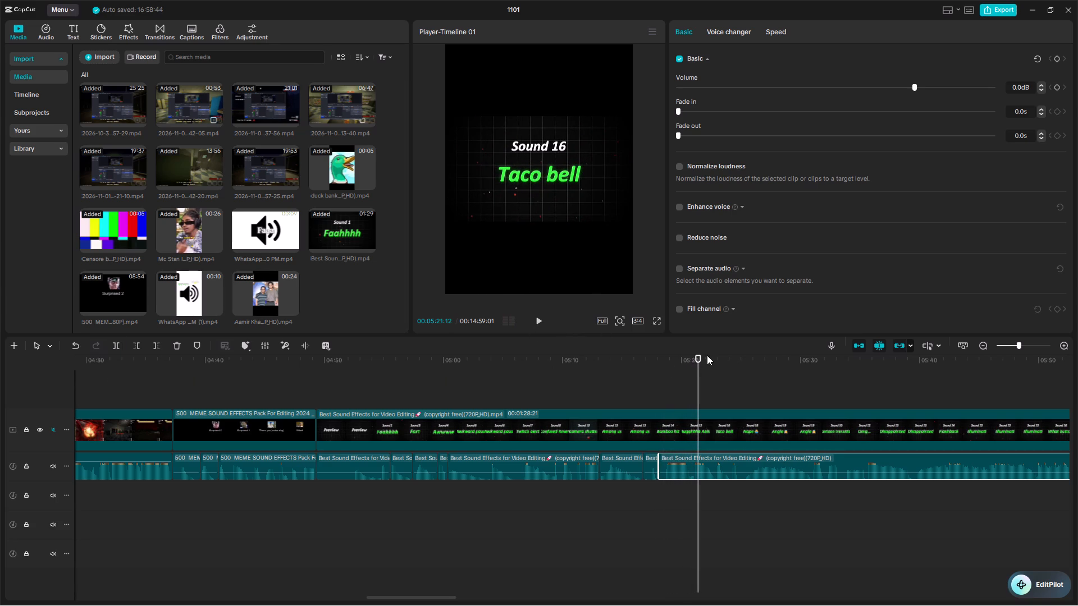
drag(697, 353, 683, 355)
drag(696, 356, 682, 359)
click(540, 327)
click(540, 327)
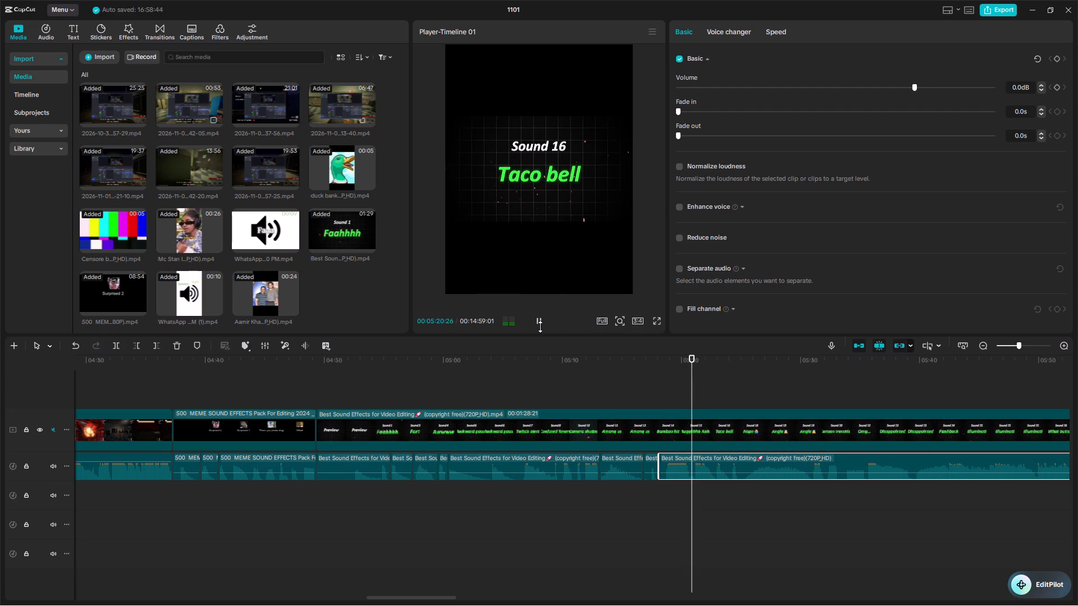
click(120, 342)
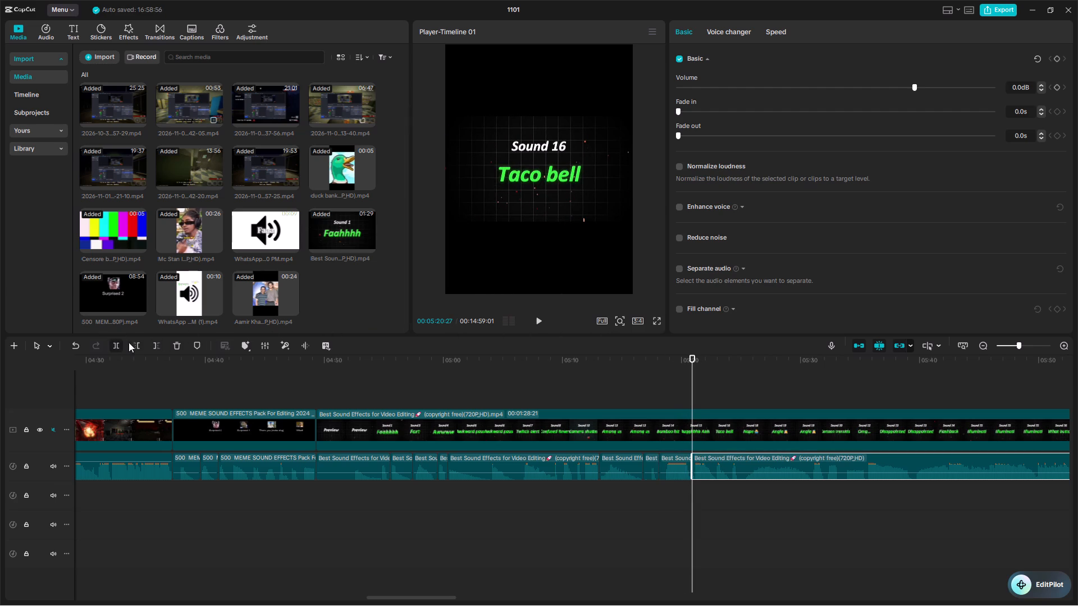
Preview the Taco bell sound and split the audio at its end, at 5:22:21.
click(542, 324)
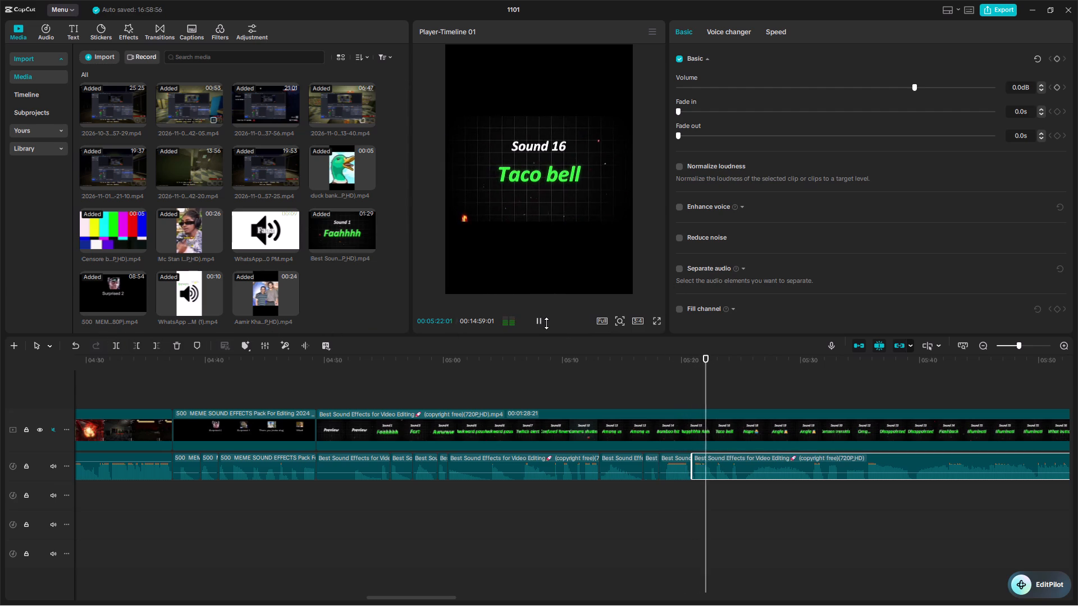
click(546, 323)
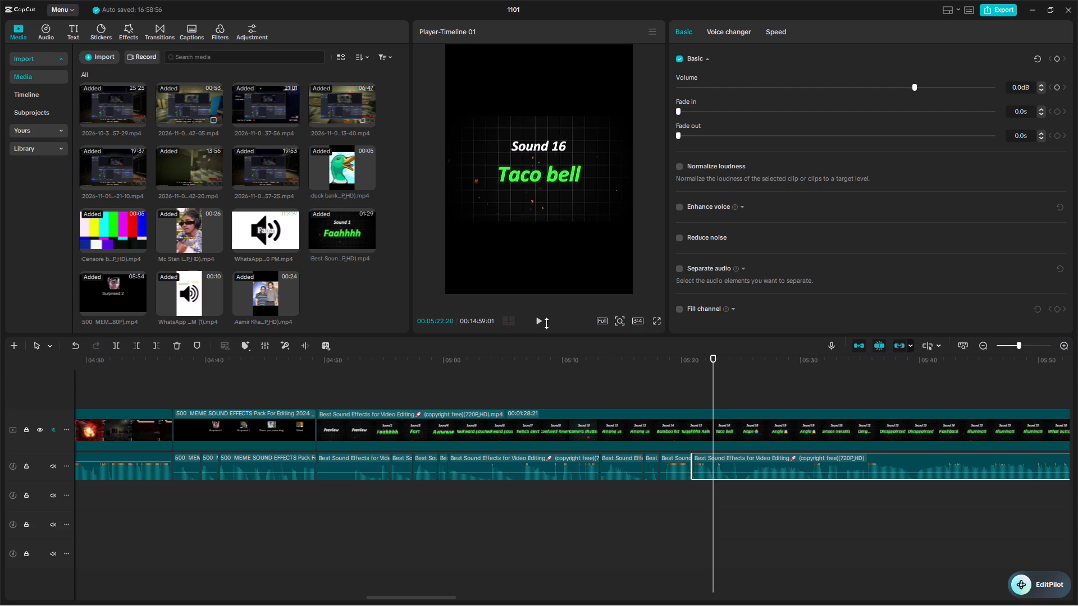
double_click(546, 323)
click(714, 367)
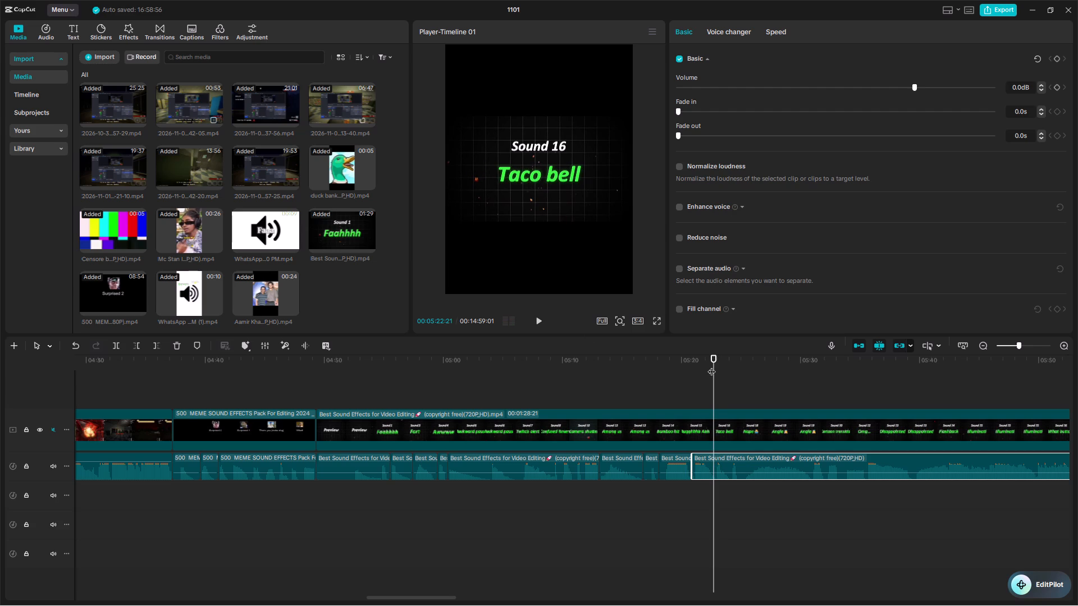
click(120, 346)
Preview the Cartoon Whistel sound and split the audio at its end, at 5:24:01.
click(538, 320)
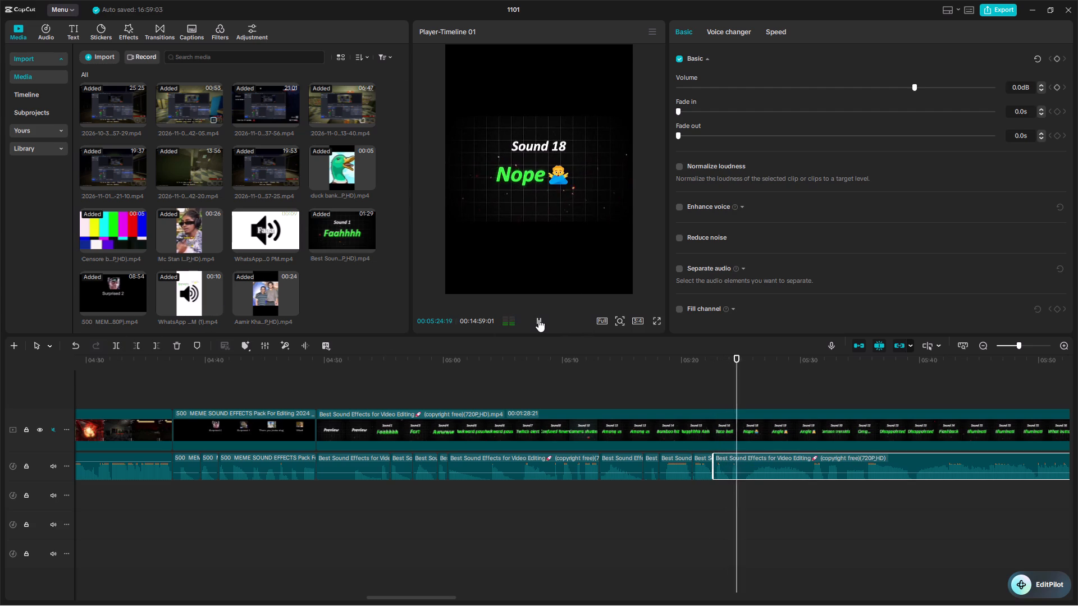
click(538, 319)
drag(744, 357, 733, 361)
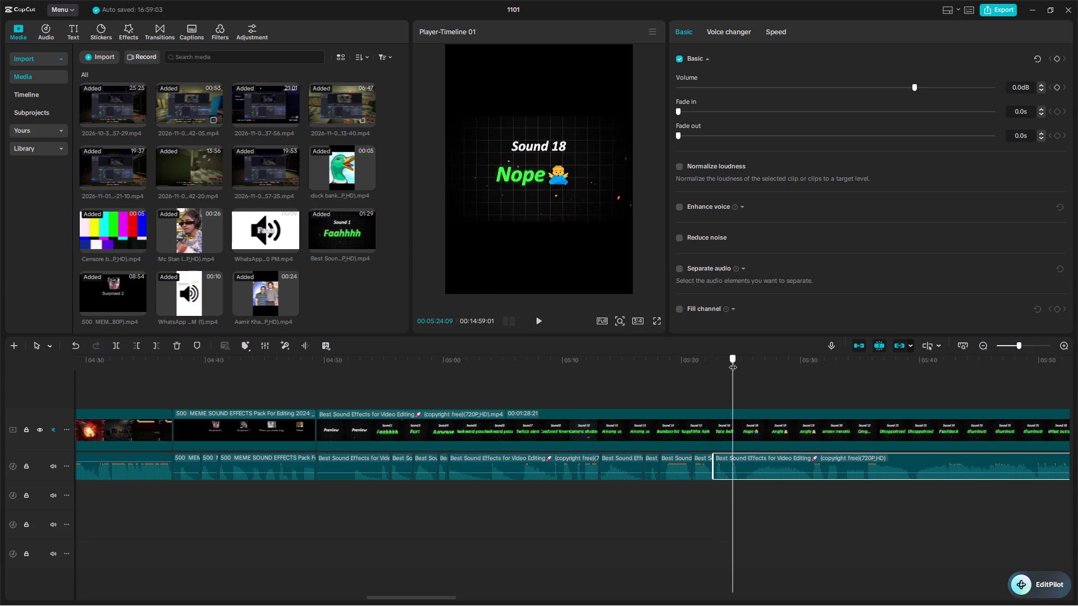
drag(733, 361, 729, 361)
click(128, 346)
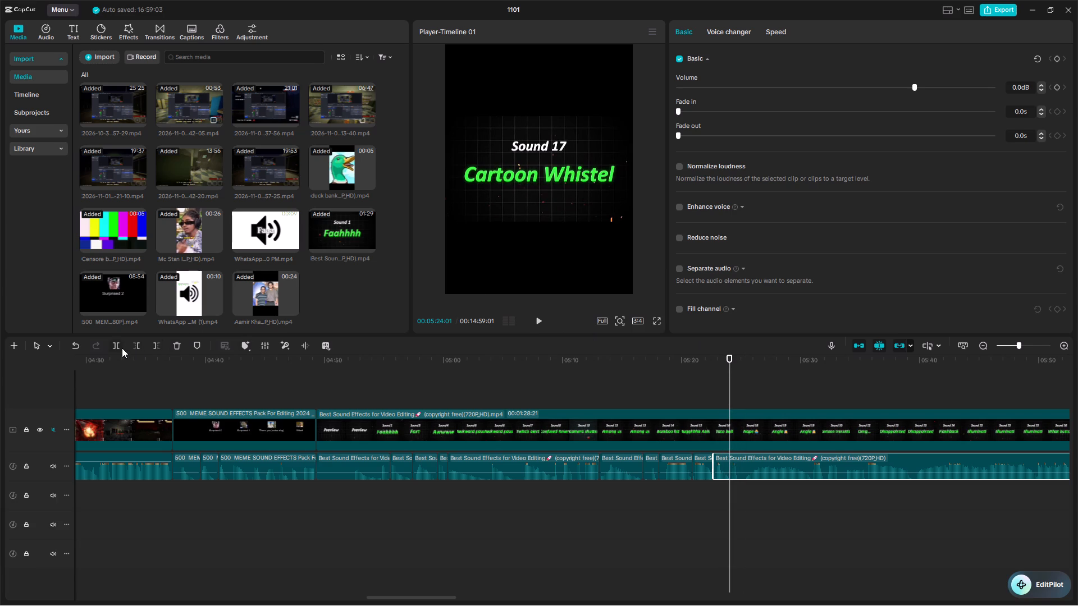
click(120, 347)
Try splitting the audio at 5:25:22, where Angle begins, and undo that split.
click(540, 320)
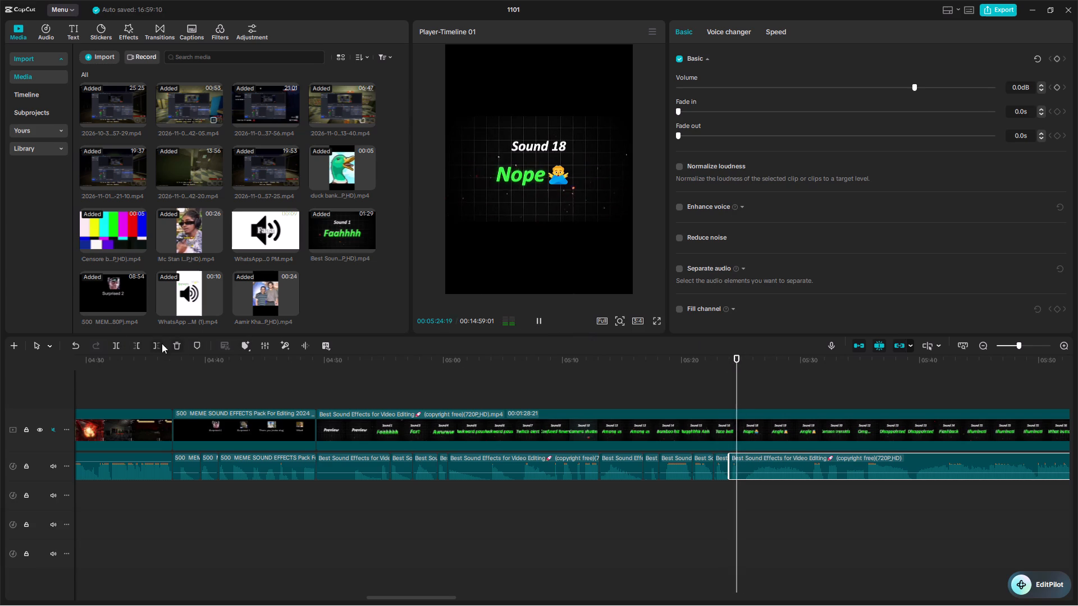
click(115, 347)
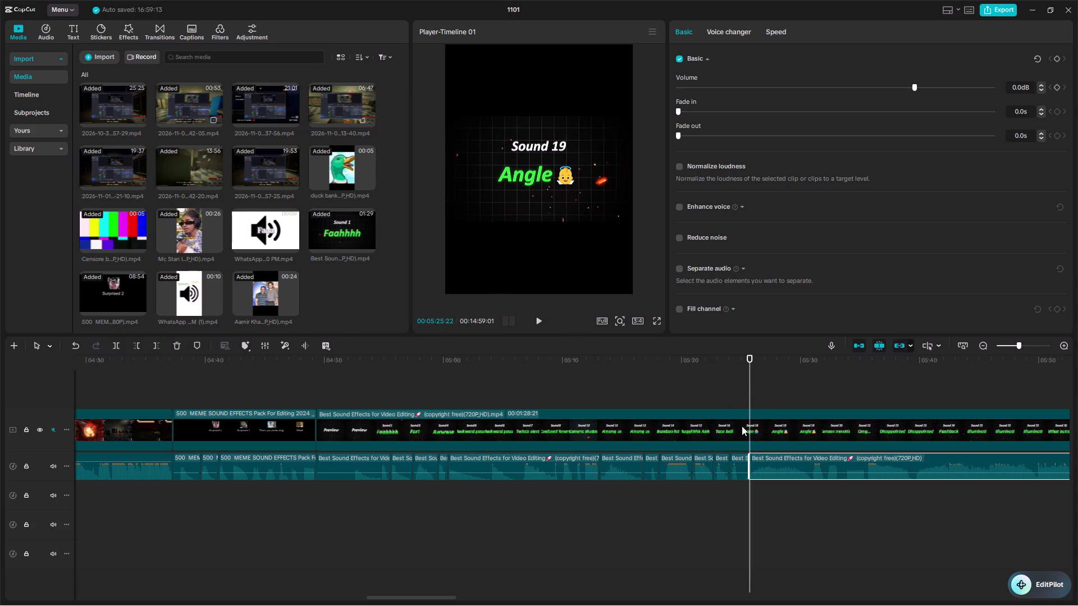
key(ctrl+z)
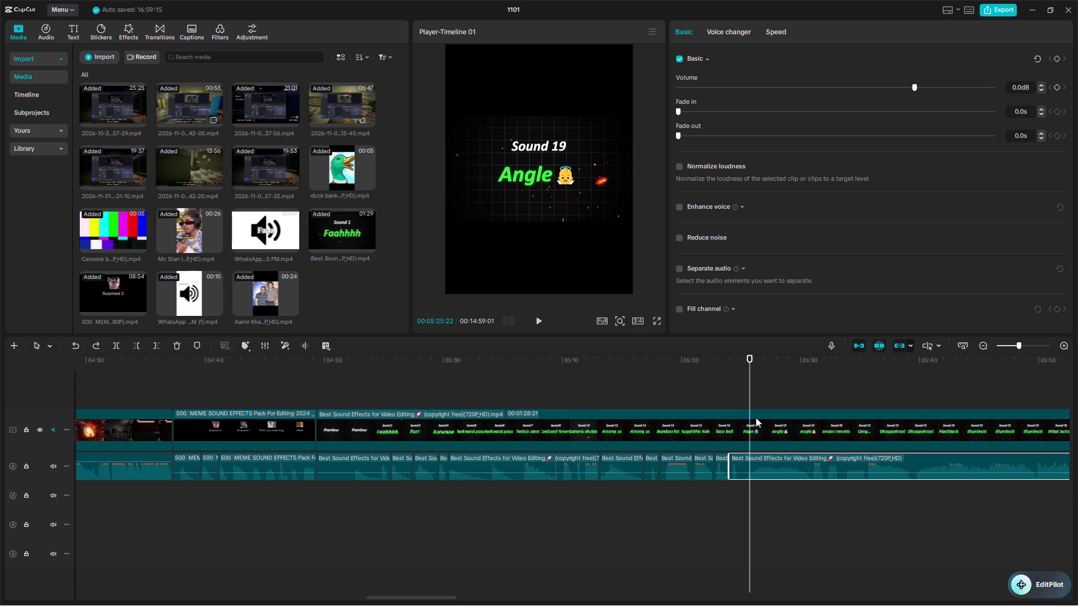
Split the Best Sound Effects video clip at 5:24:26, during the Nope sound.
drag(739, 405, 733, 404)
click(721, 394)
drag(724, 385, 739, 385)
click(117, 345)
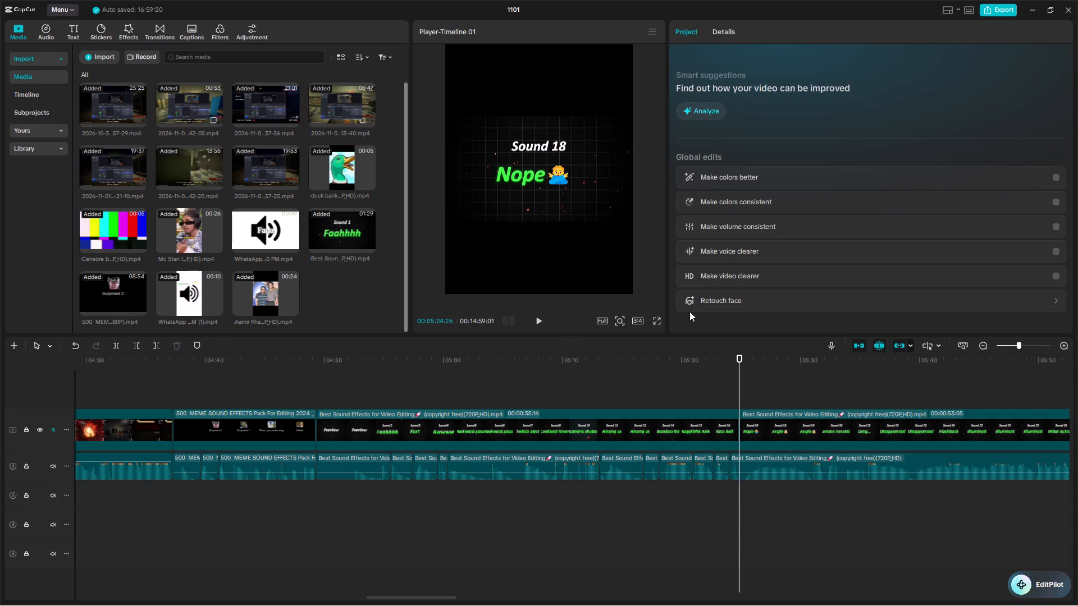
Play on through the Angle and Cartoon transition sounds and split the video clip at 5:32:05, where Core begins.
click(535, 325)
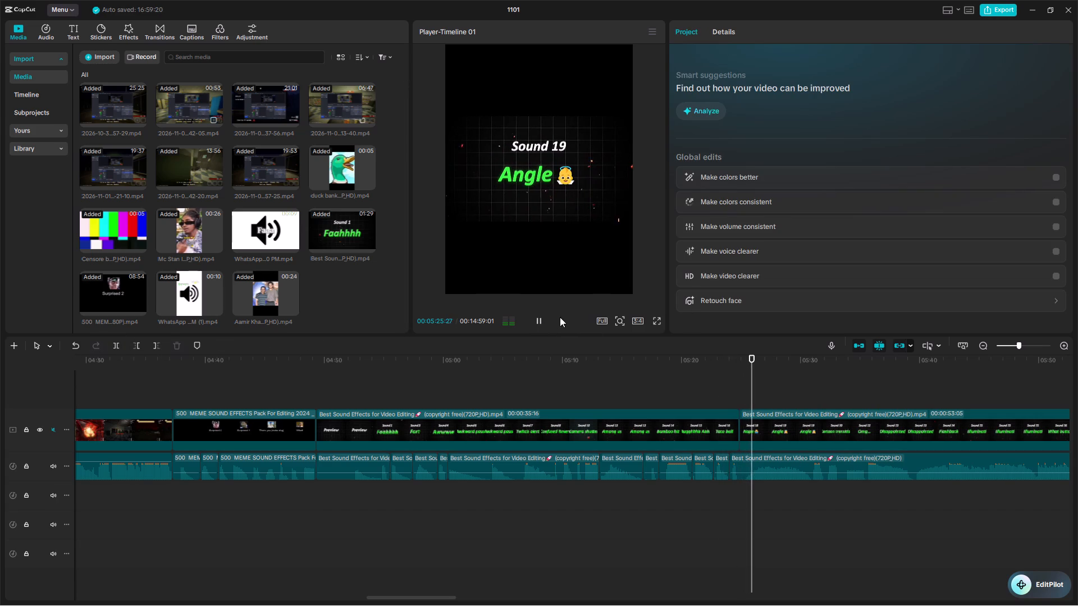
click(718, 33)
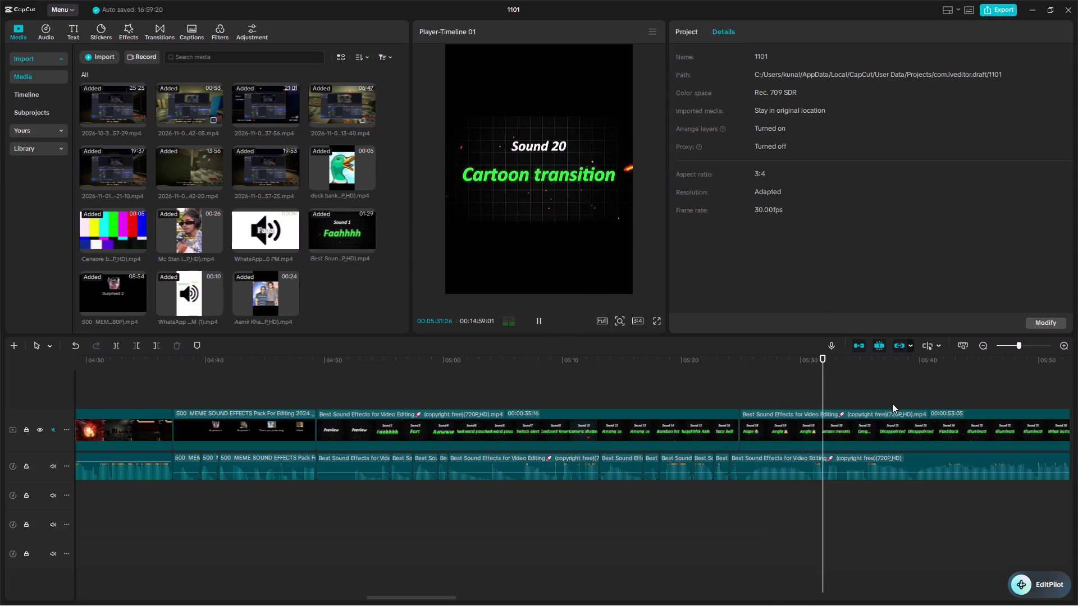
drag(839, 376, 827, 378)
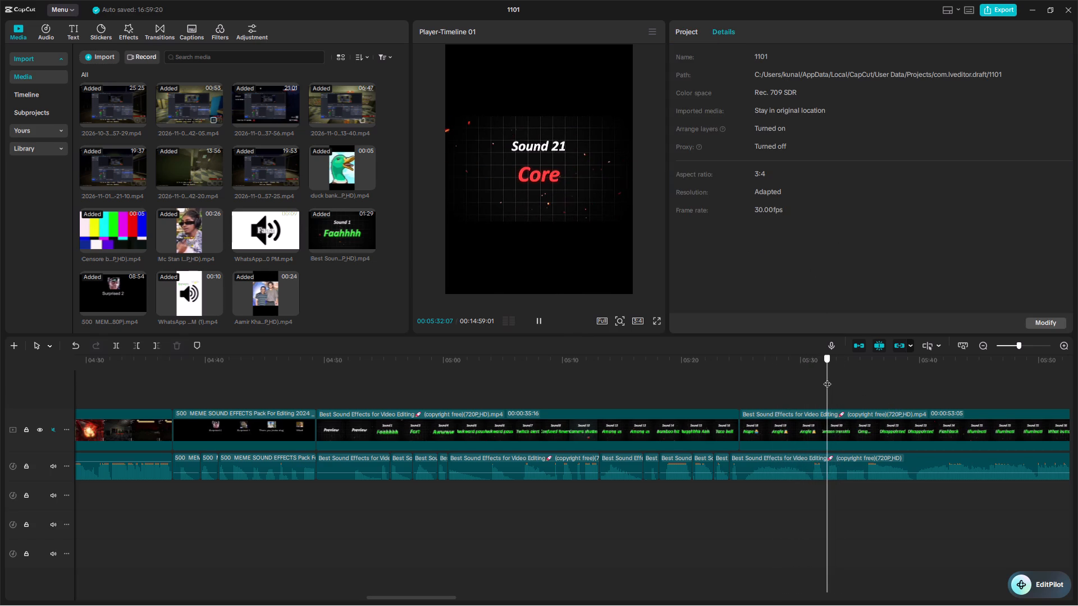
drag(827, 378, 826, 378)
click(118, 347)
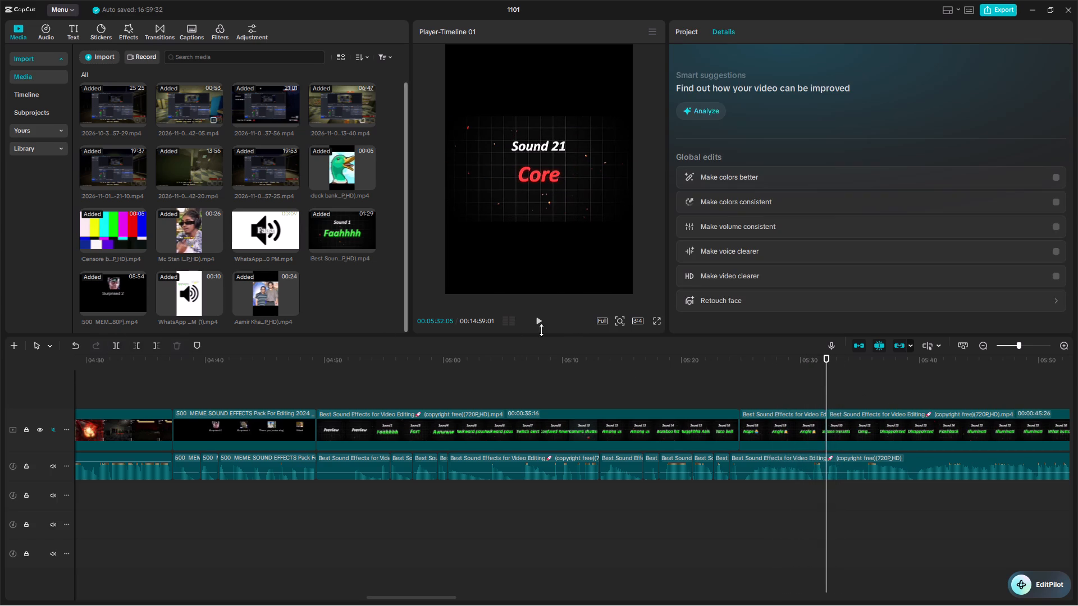
Split the Best Sound Effects audio at 5:32:05, where the Core sound begins.
drag(832, 361, 838, 368)
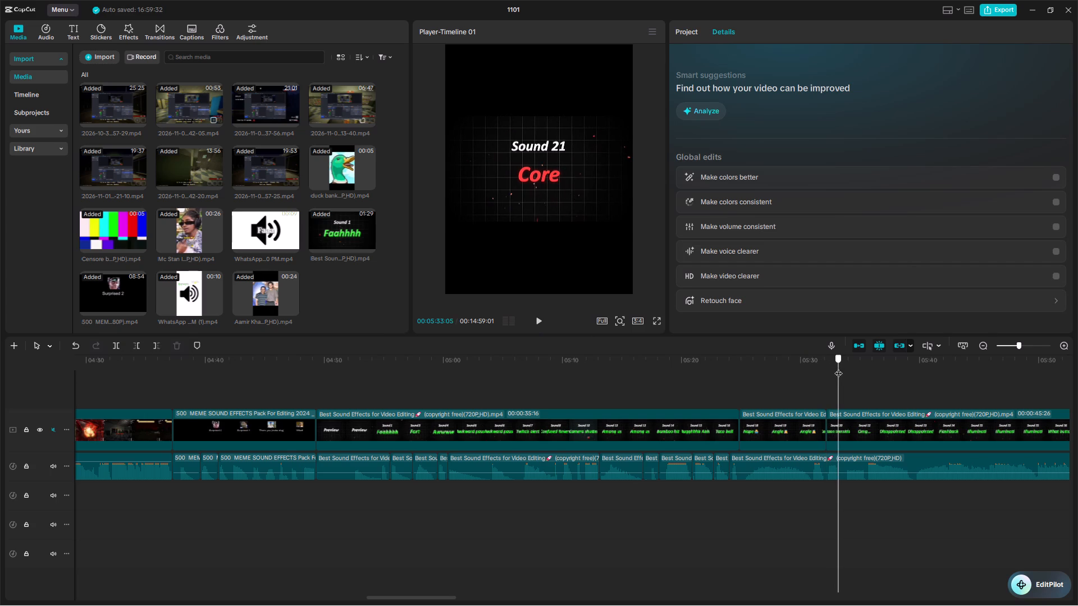
drag(838, 368, 825, 371)
click(789, 458)
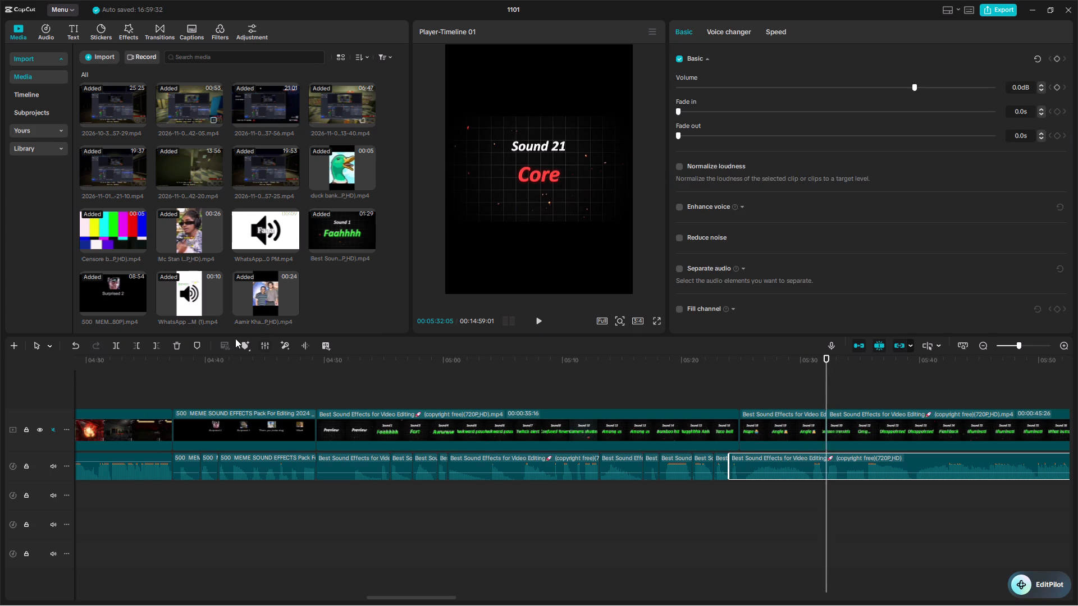
click(121, 343)
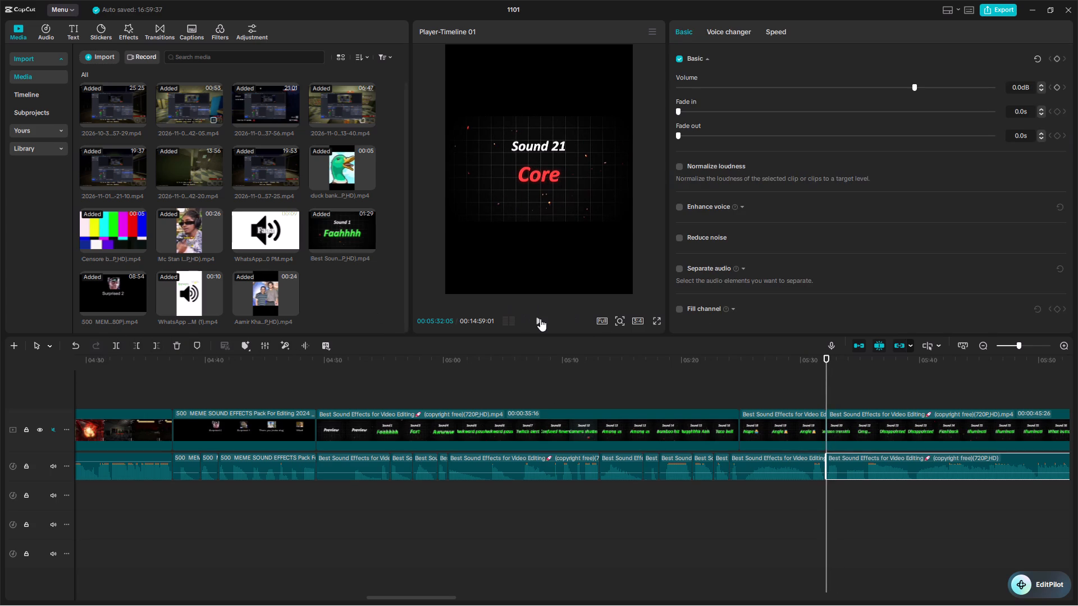
Preview the Core sound and split the audio at its end, at 5:33:12.
click(540, 319)
click(540, 319)
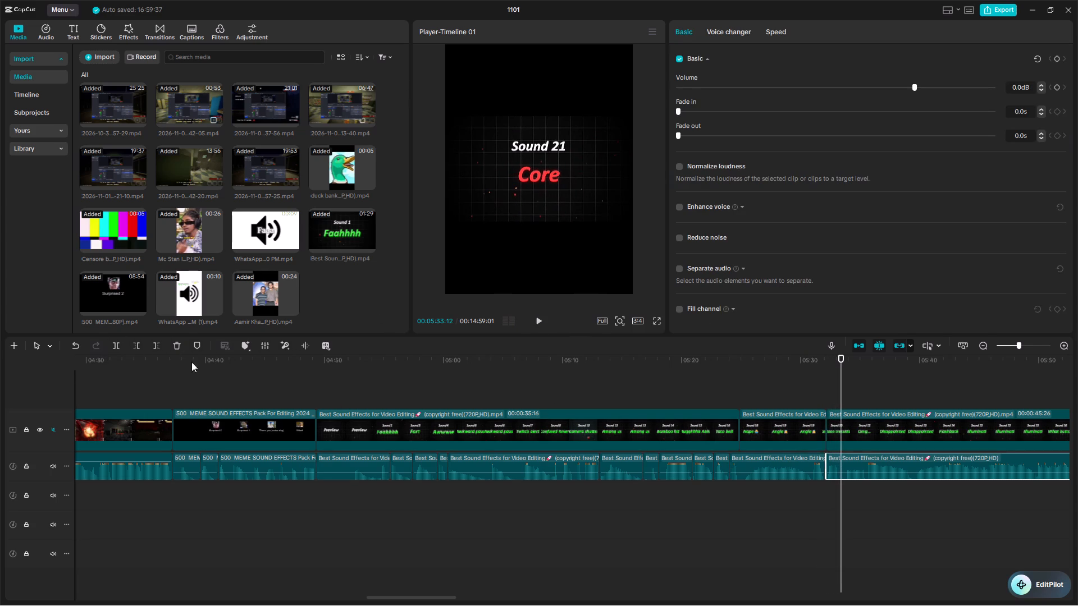
click(118, 347)
Preview the Omg sound and split the audio at about 5:35:16, where Disappointed begins.
click(547, 319)
click(537, 318)
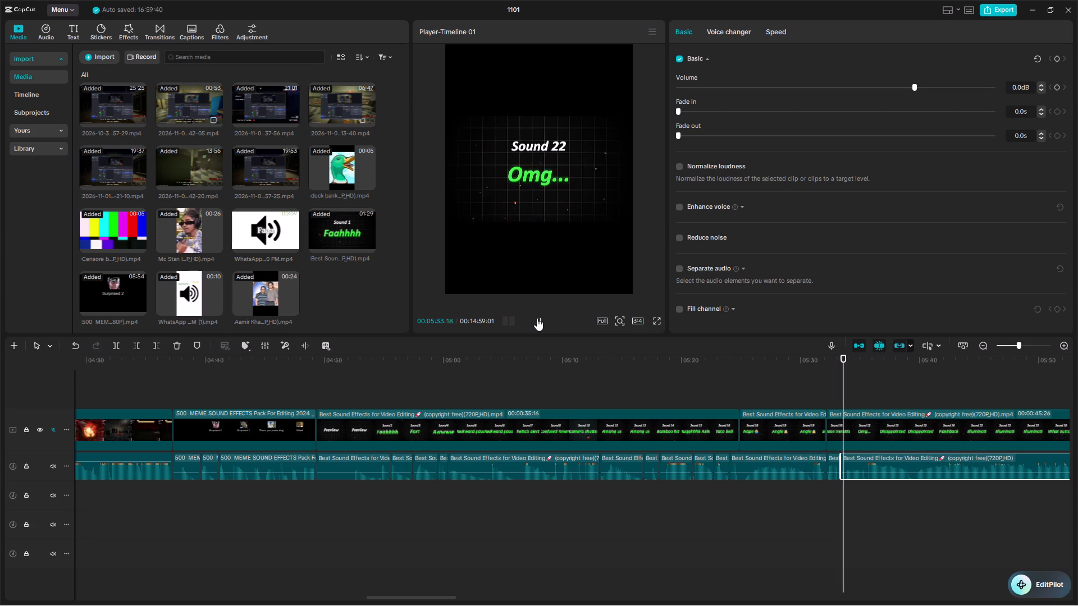
click(539, 319)
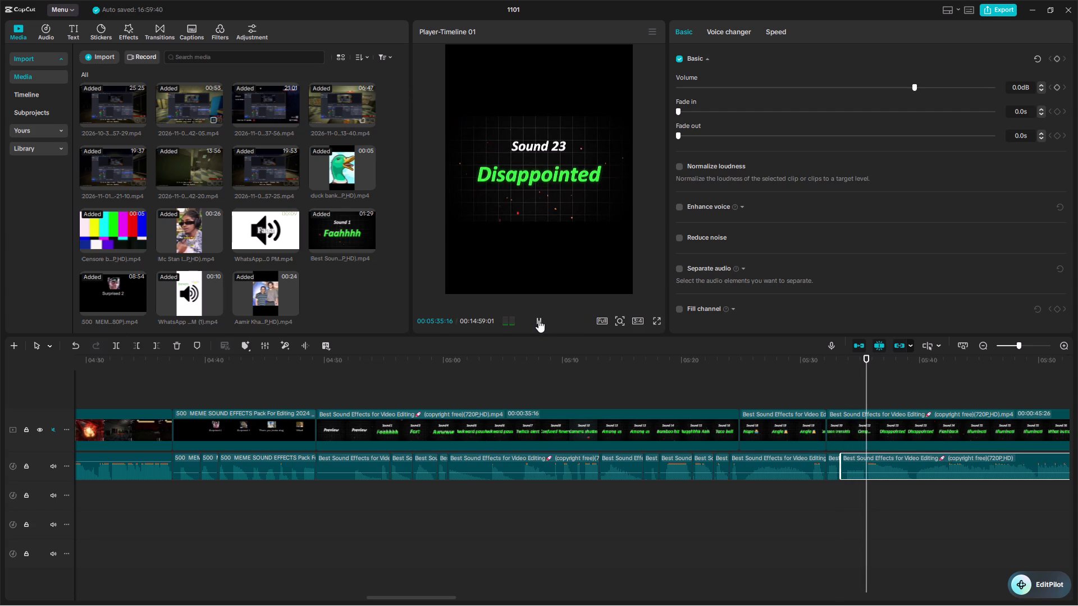
click(116, 344)
Preview the Disappointed sound and split the audio at its end, at 5:39:07.
click(534, 322)
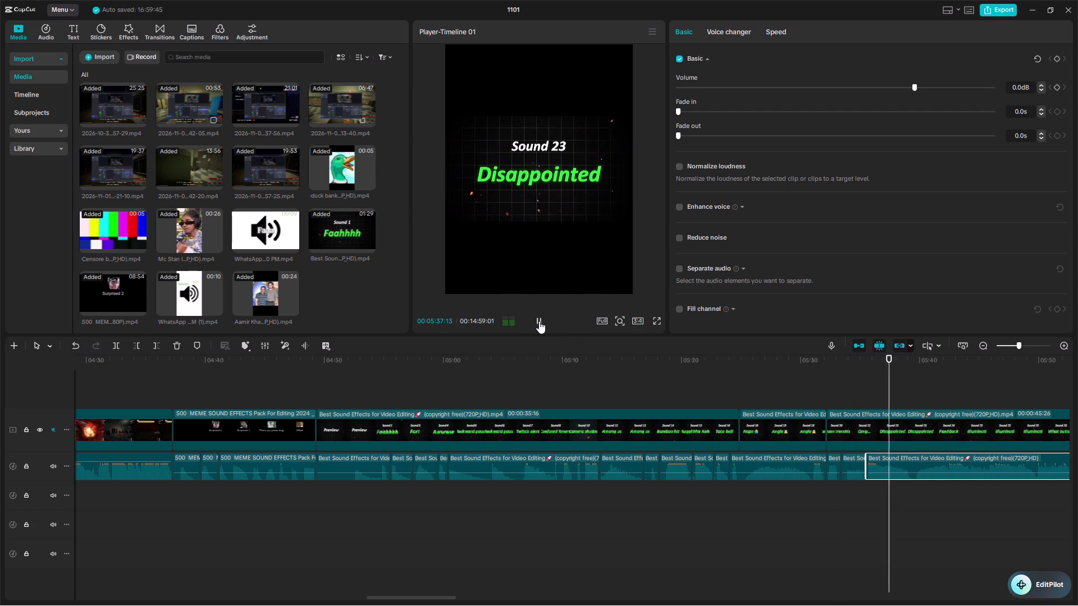
click(539, 321)
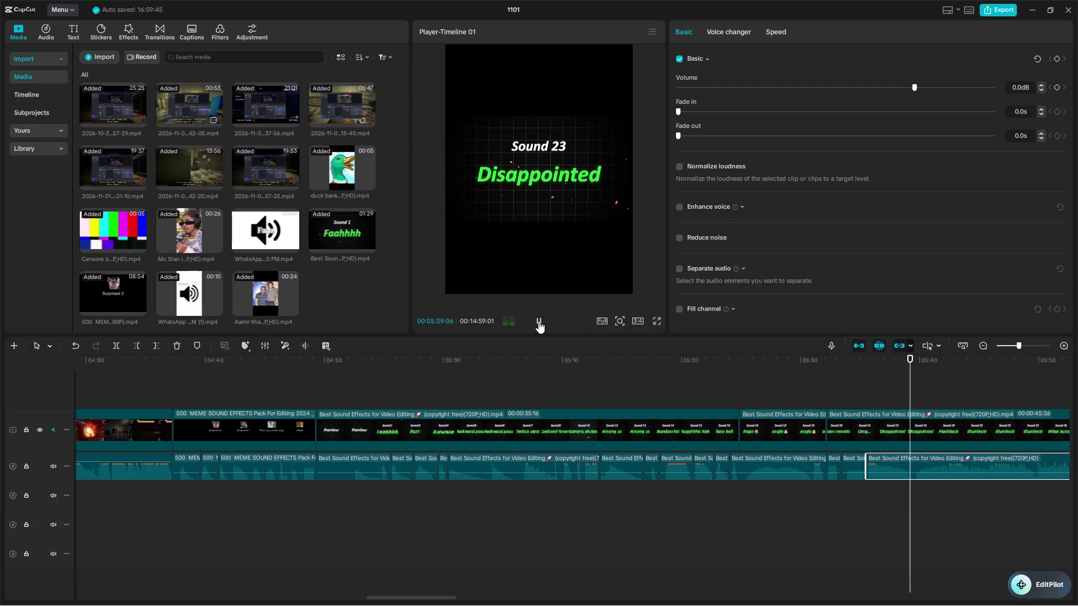
click(116, 343)
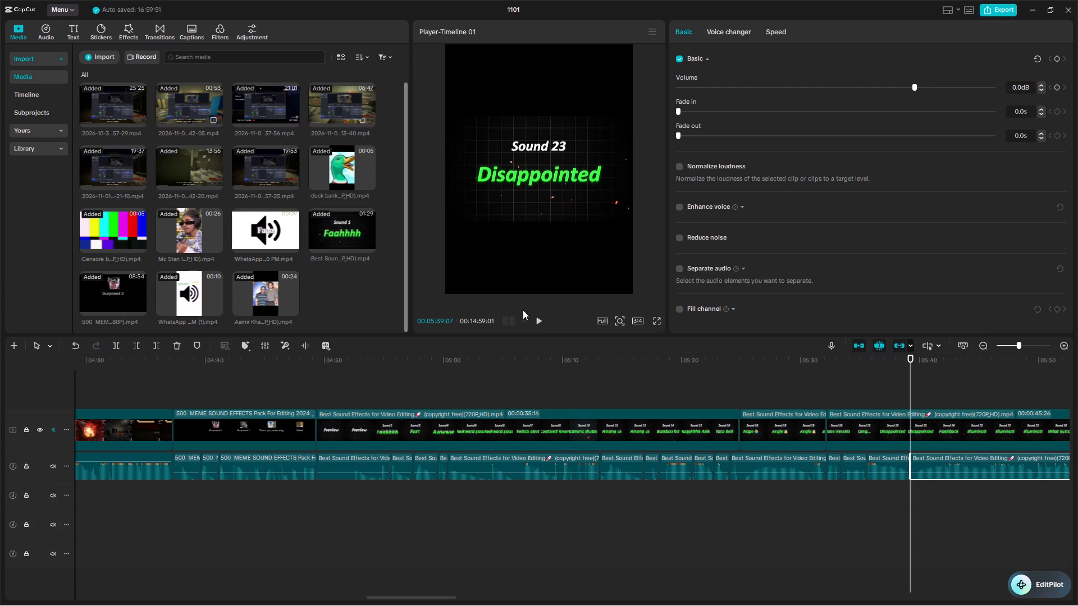
Preview the Flashback sound and split the audio at 5:42:12, where Illuminati begins.
click(541, 317)
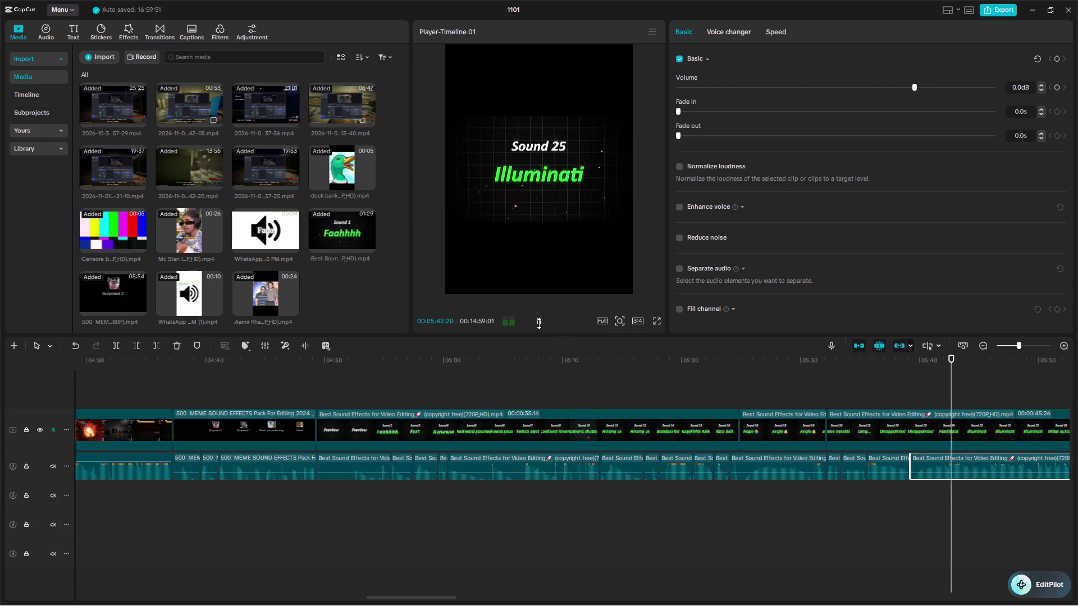
click(539, 323)
drag(962, 357, 956, 357)
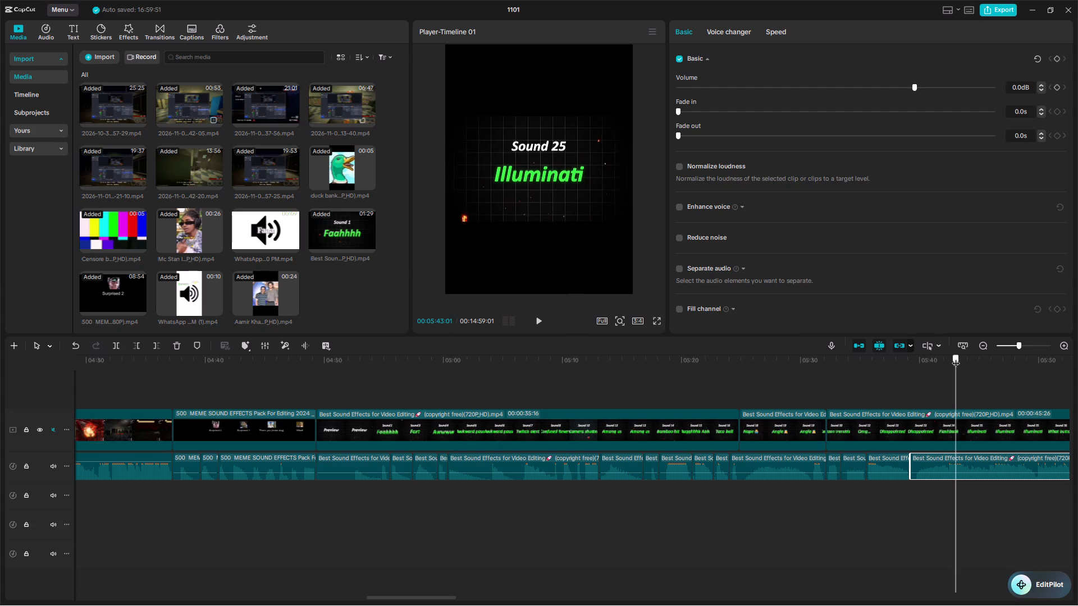
drag(956, 357, 946, 358)
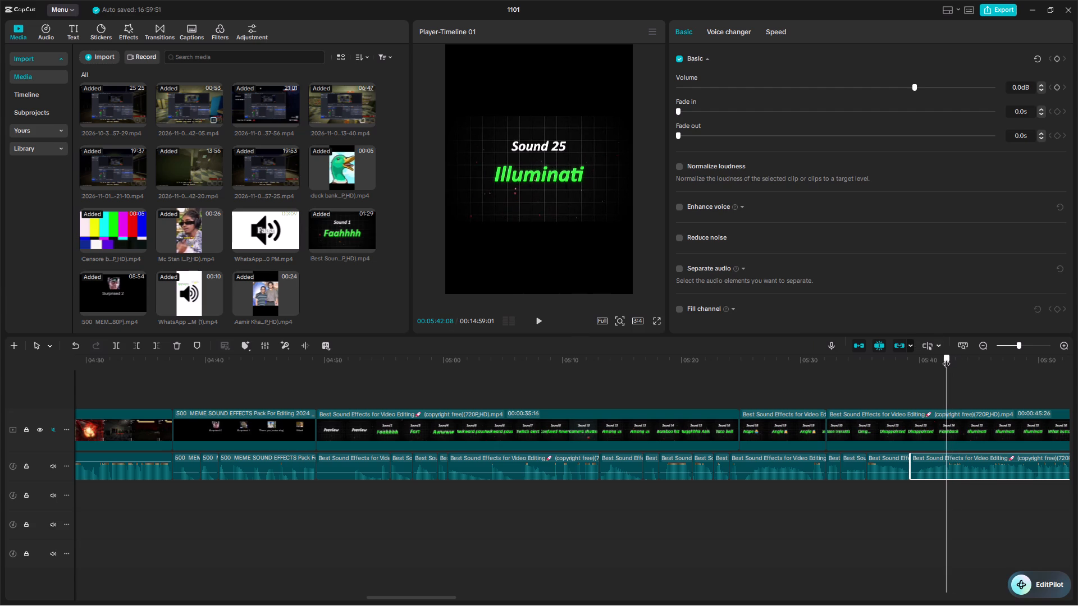
drag(946, 358, 948, 358)
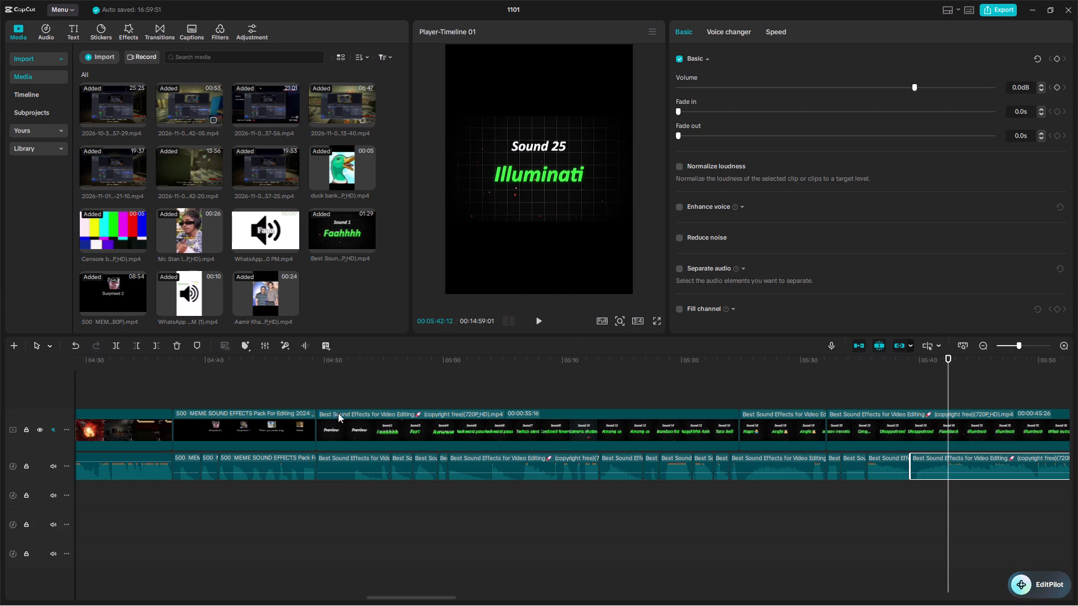
click(121, 343)
Preview the Illuminati sound and split the audio at its end, at 5:49:21.
click(536, 324)
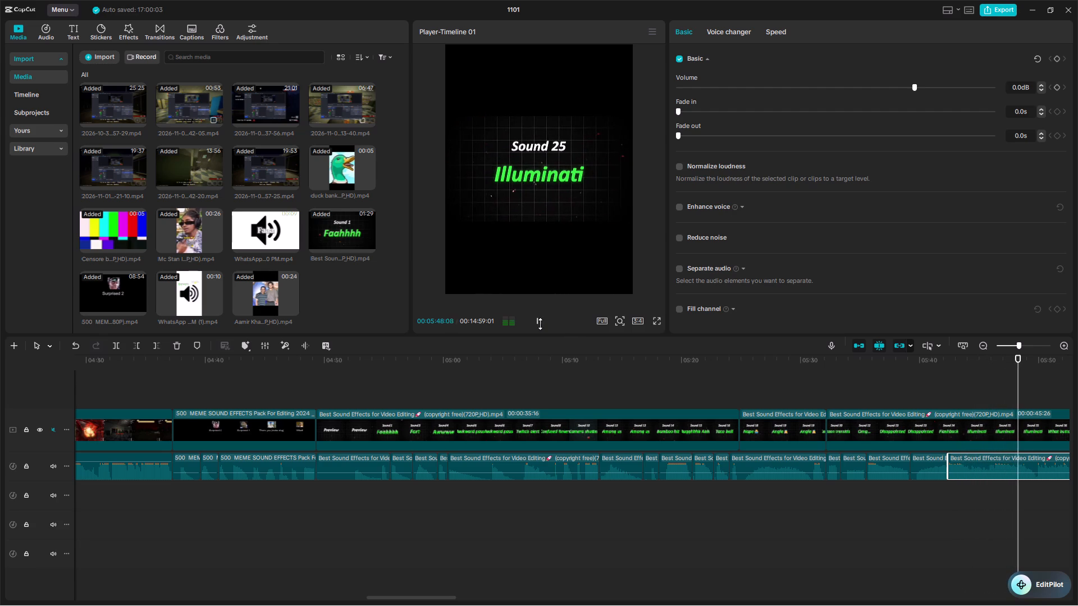
click(540, 324)
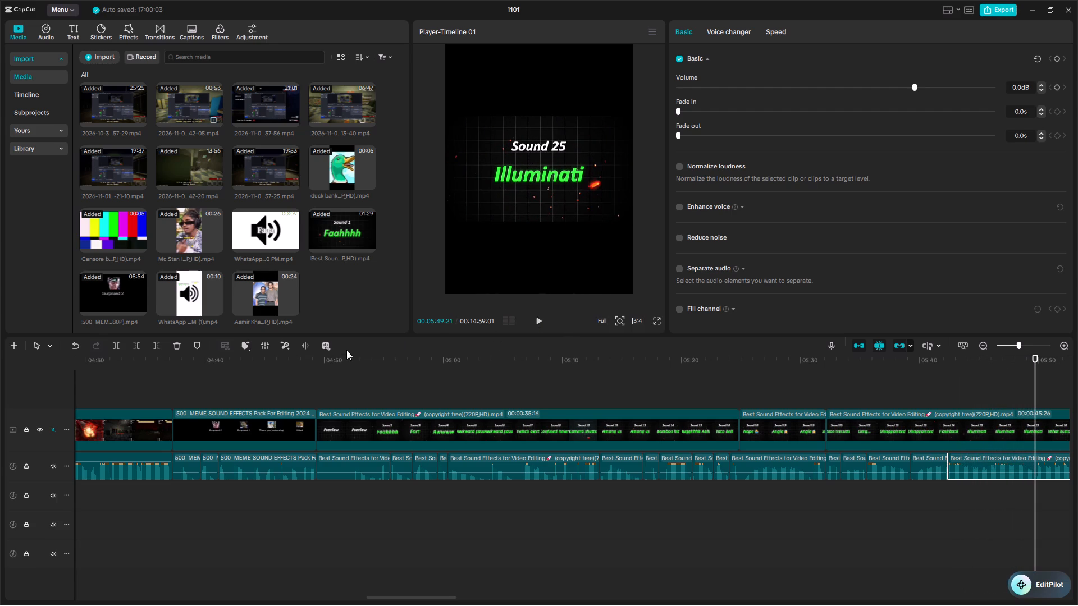
click(118, 342)
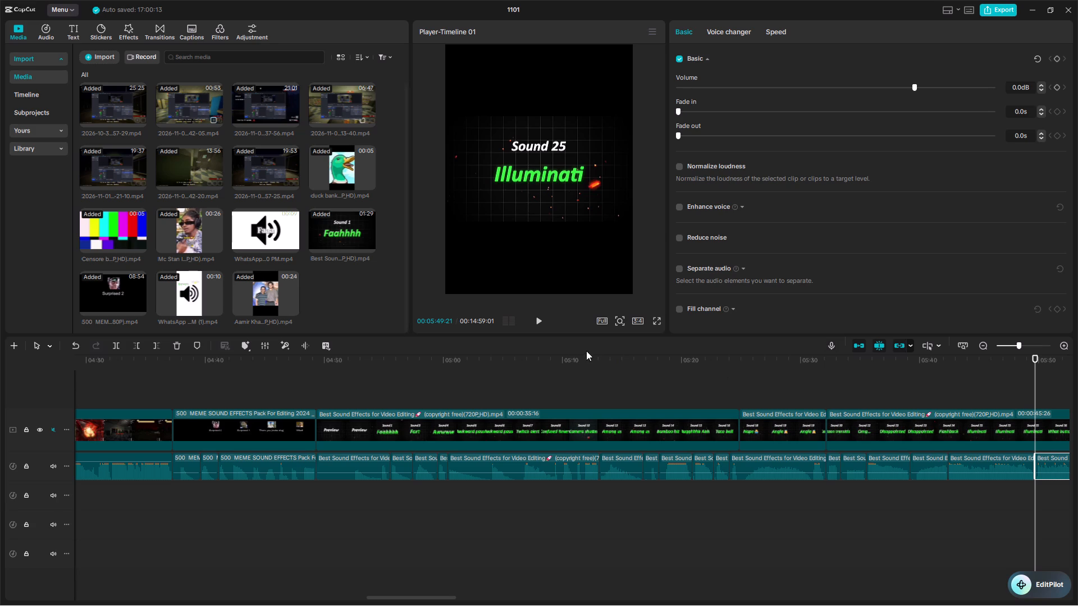
Preview the What buttom sound and split the audio at 5:54:02, where Bruhh begins.
click(537, 322)
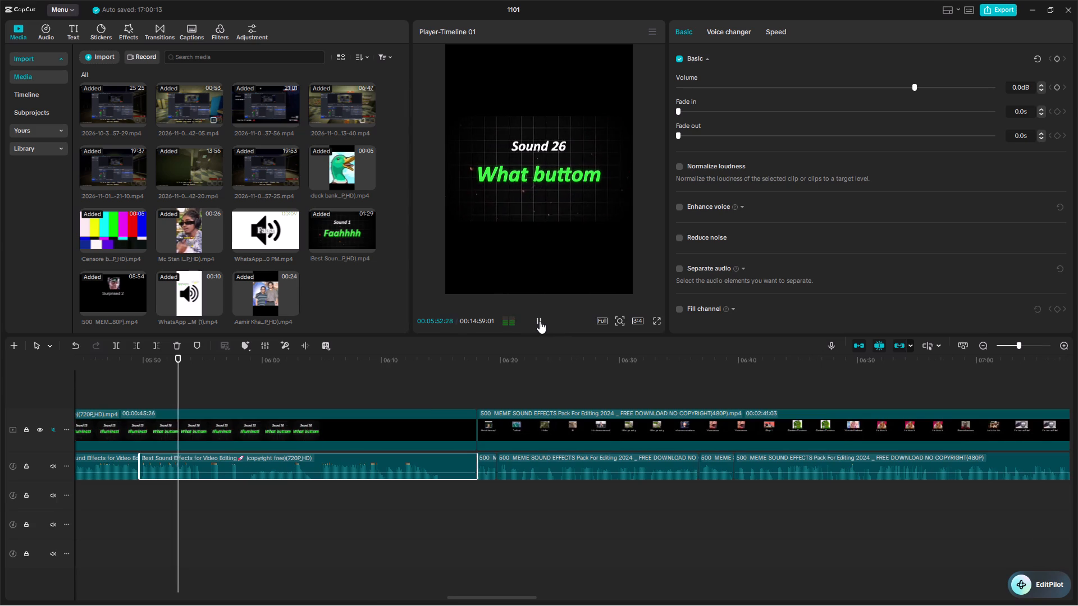
click(540, 320)
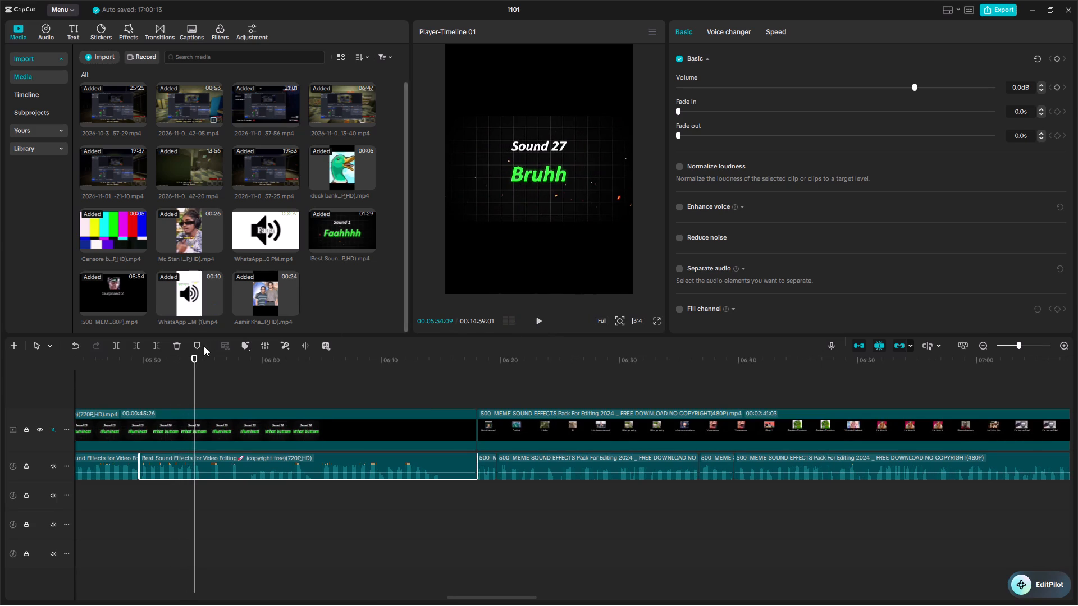
click(191, 359)
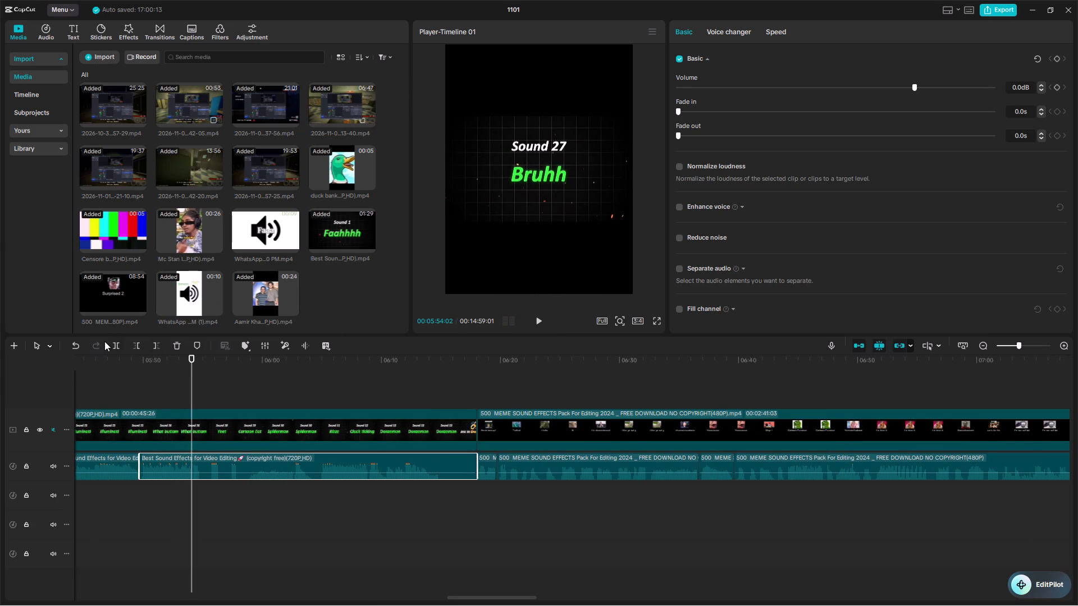
click(118, 340)
Preview the Bruhh sound and split the audio at its end, at 5:54:24.
click(535, 325)
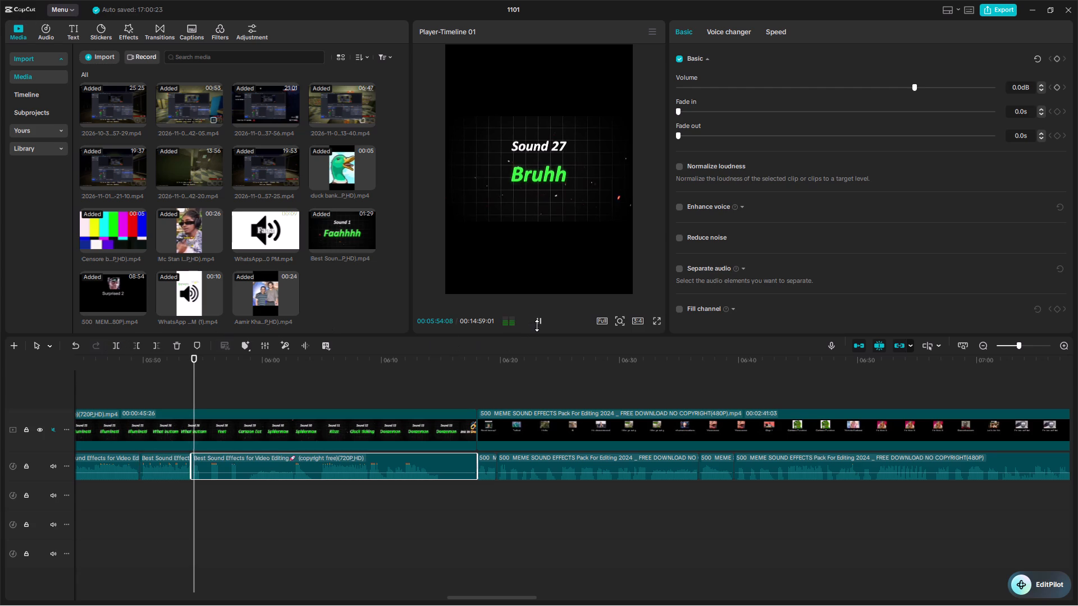
click(537, 325)
click(118, 346)
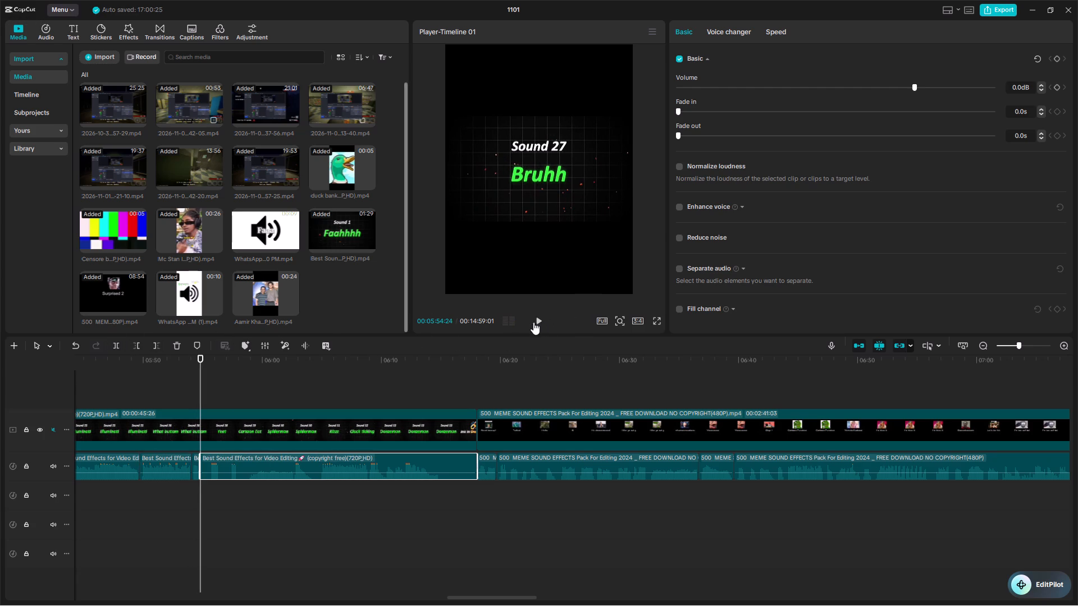
Preview the Yeet sound and split the audio at its end, at 5:56:21.
click(547, 318)
click(543, 318)
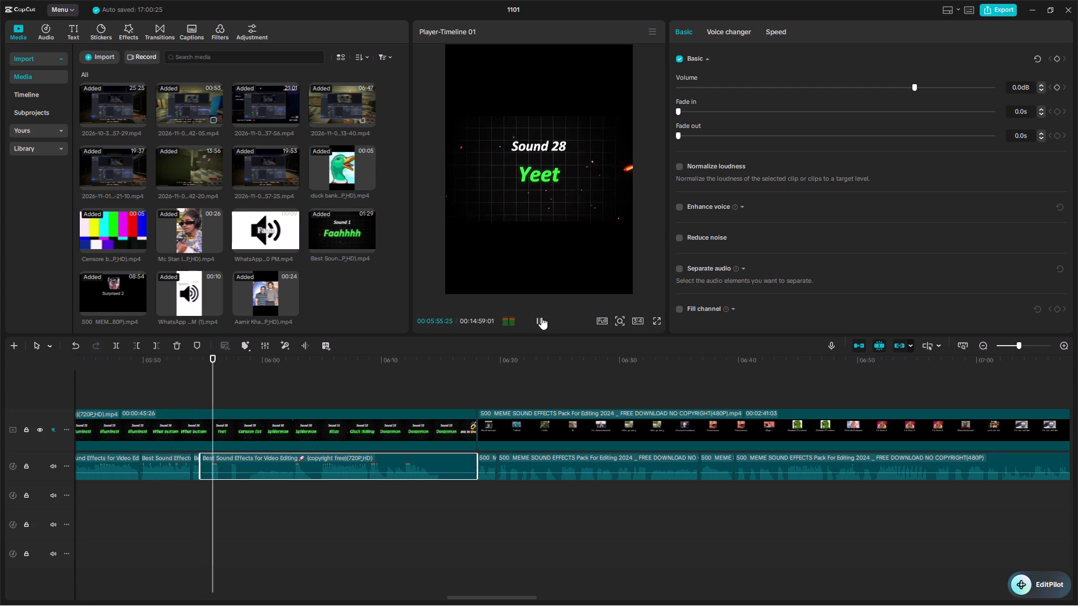
triple_click(541, 317)
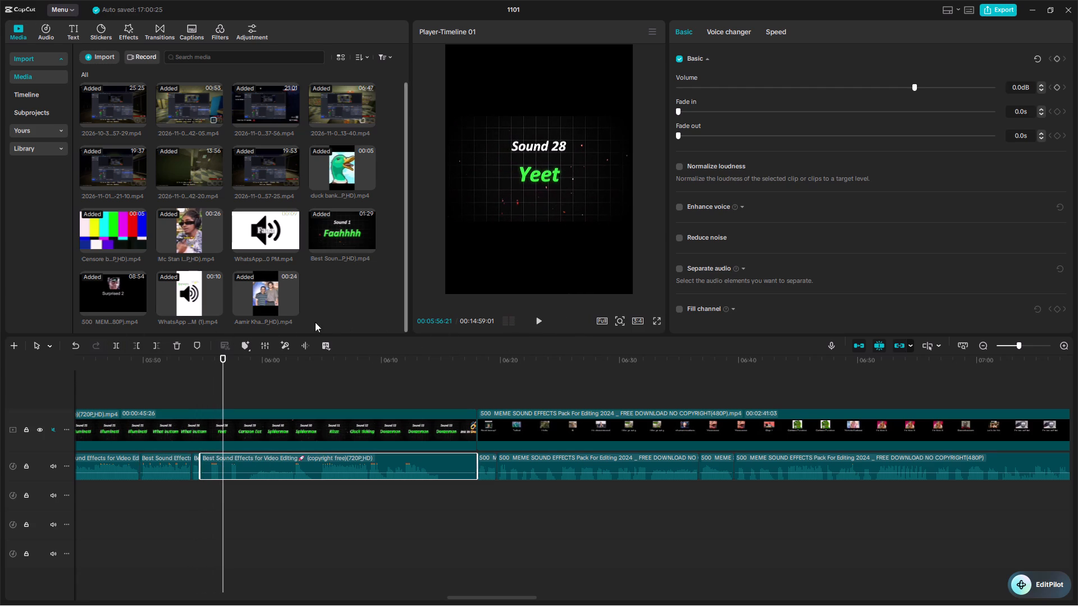
click(116, 342)
Preview Sound 29 and split the audio at about 5:58, before the Spiderman sound.
click(539, 325)
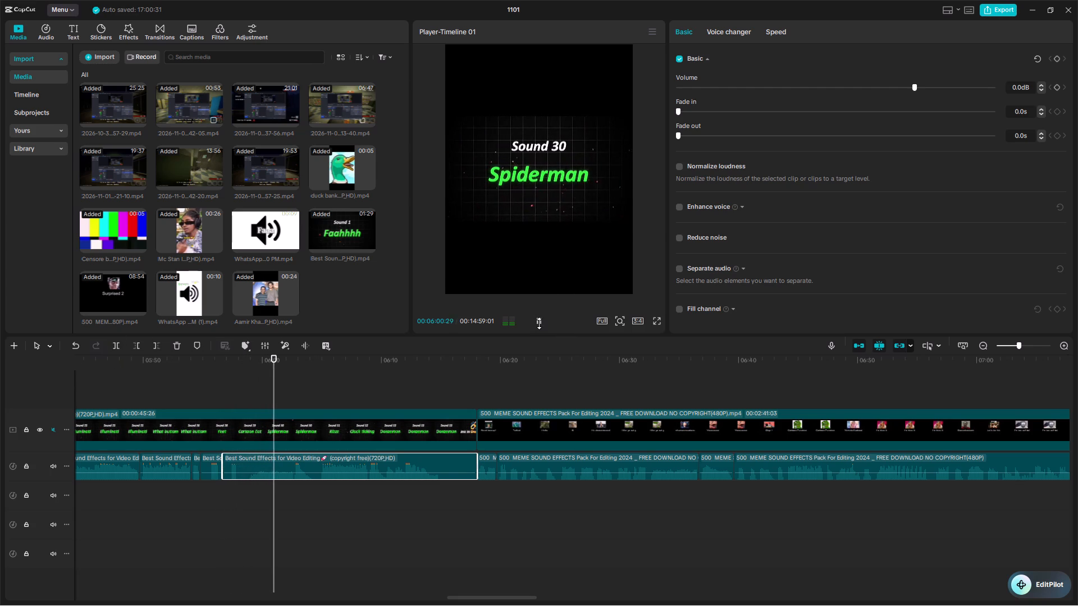
drag(285, 365, 246, 375)
click(117, 348)
Preview the Spiderman sound and split the audio at 6:02:20, where Rizzz begins.
click(538, 316)
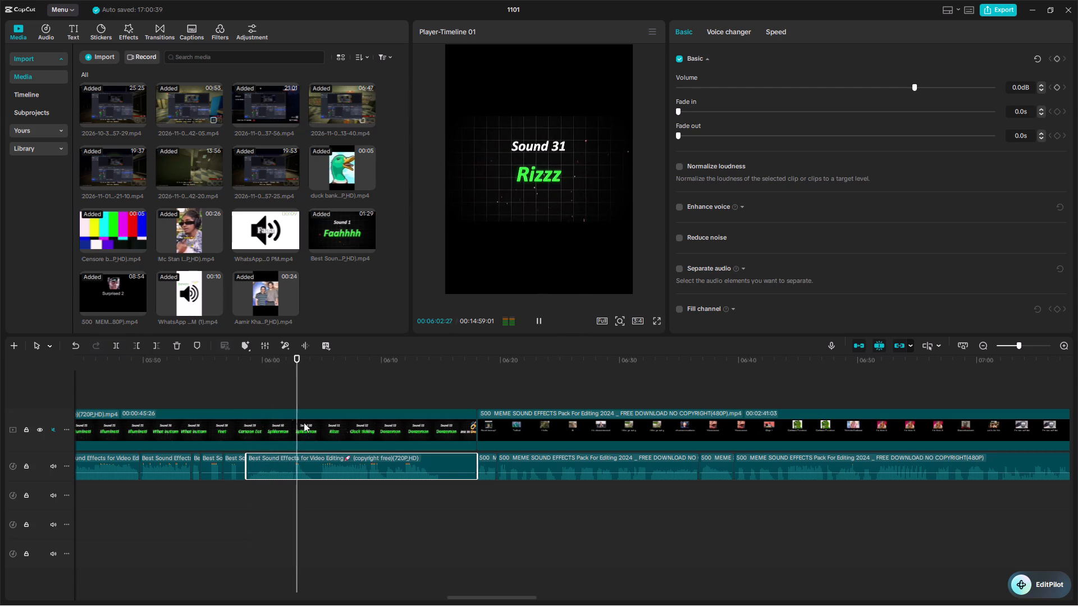
drag(300, 381, 294, 382)
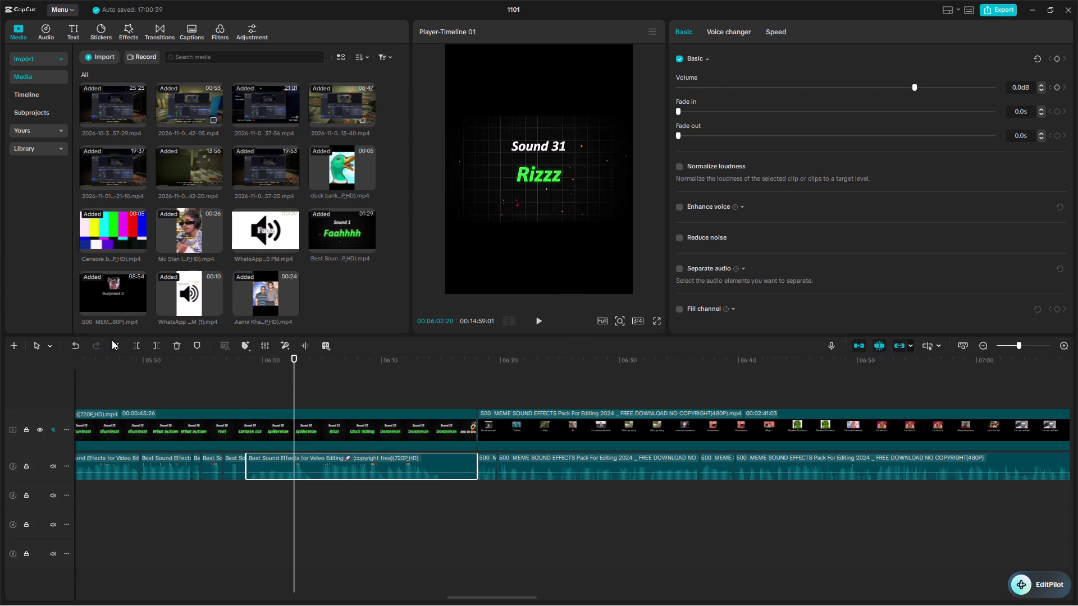
click(116, 342)
Preview the Rizzz and Clock ticking sounds up to 6:06:12.
click(539, 324)
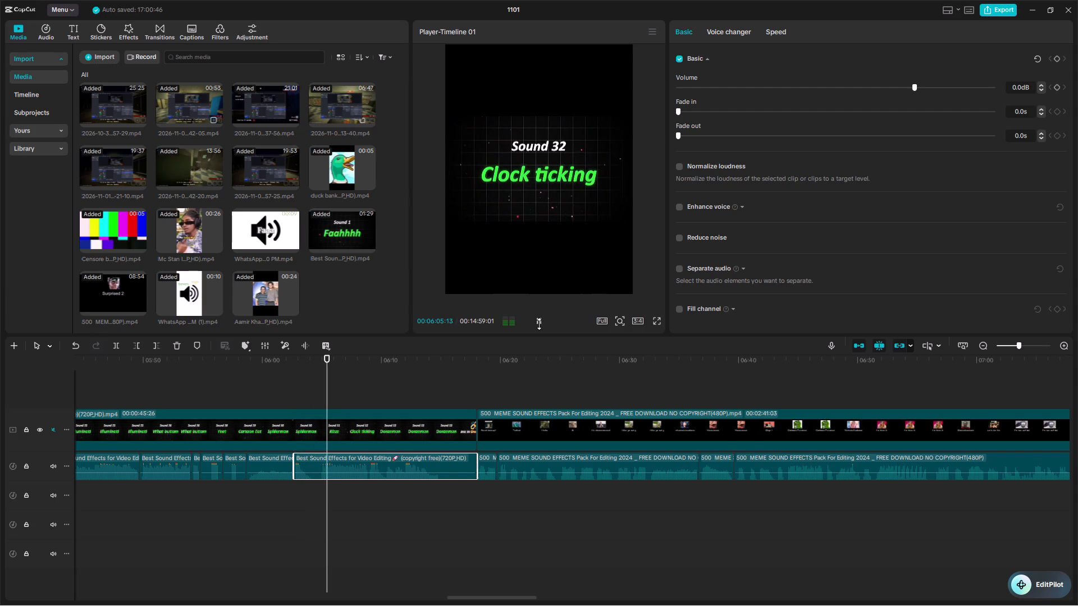
click(539, 324)
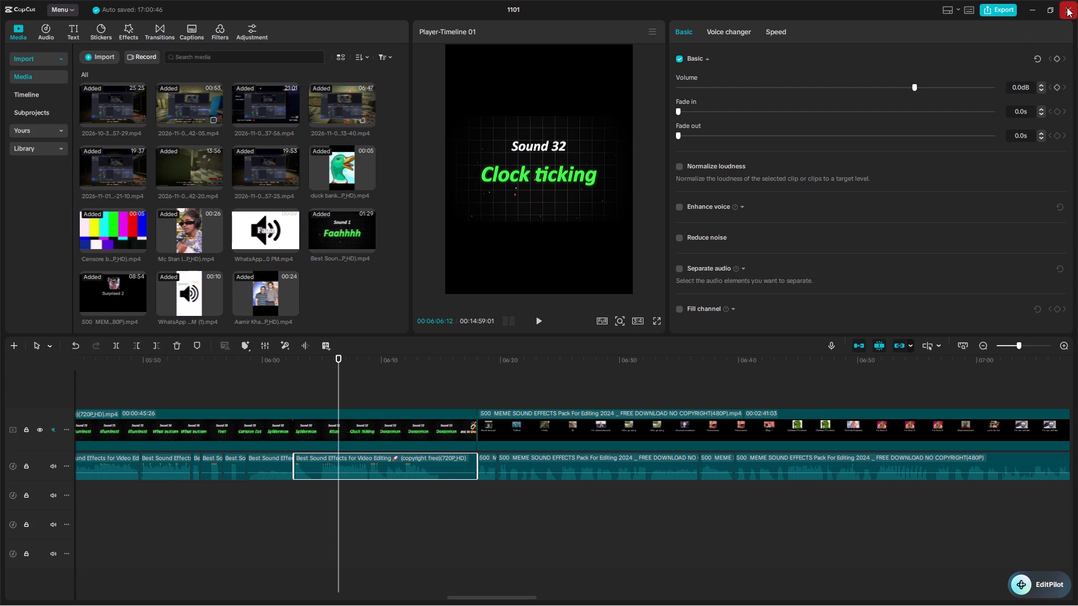
Close the 1101 project window.
click(1068, 7)
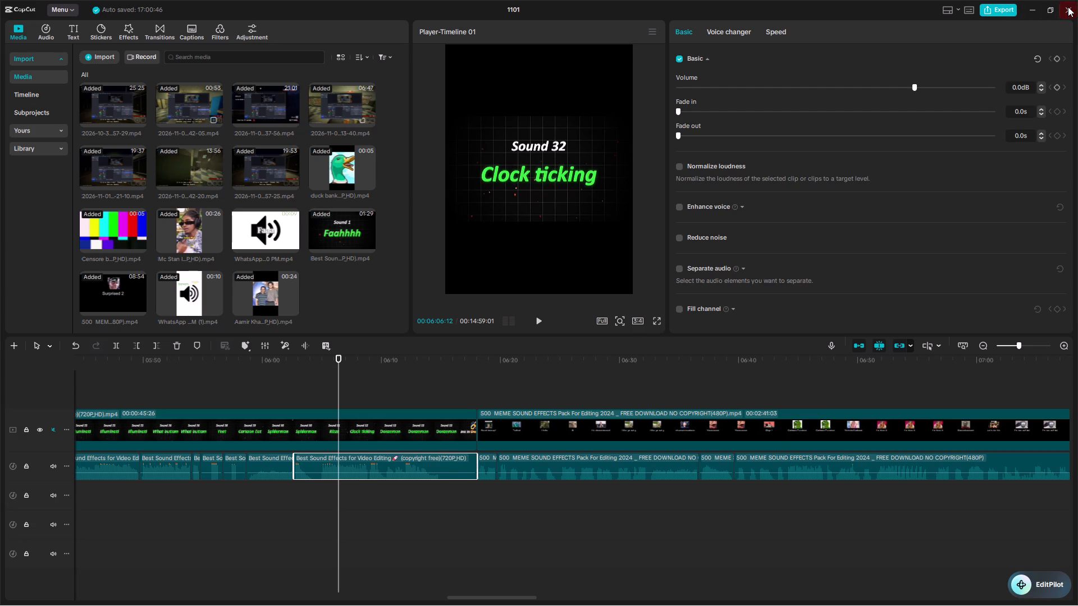
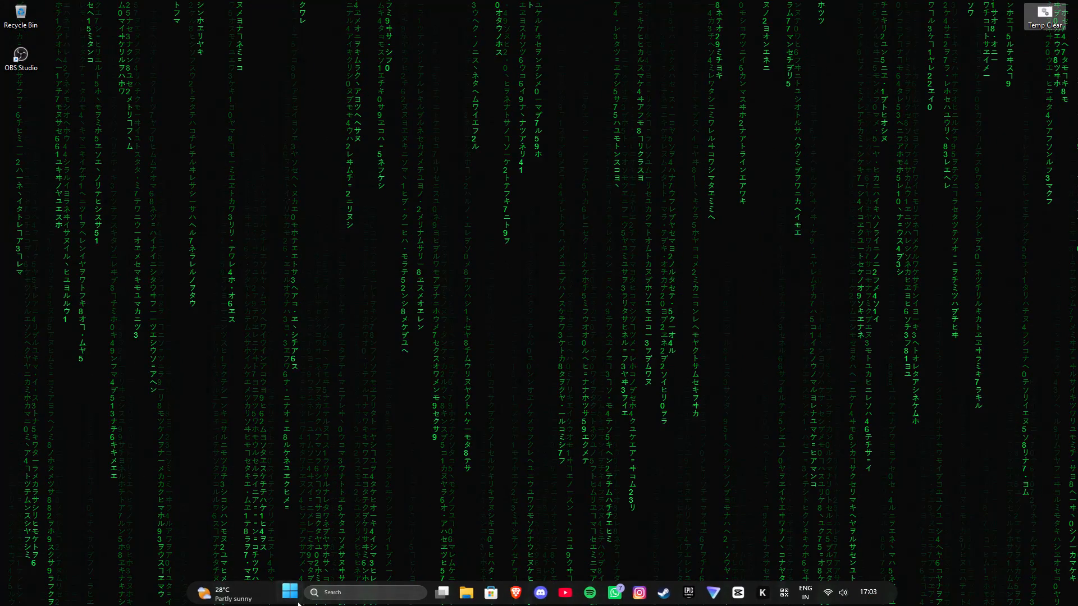
Bring up the Windows power options for locking, sleeping, shutting down or restarting the computer.
click(296, 585)
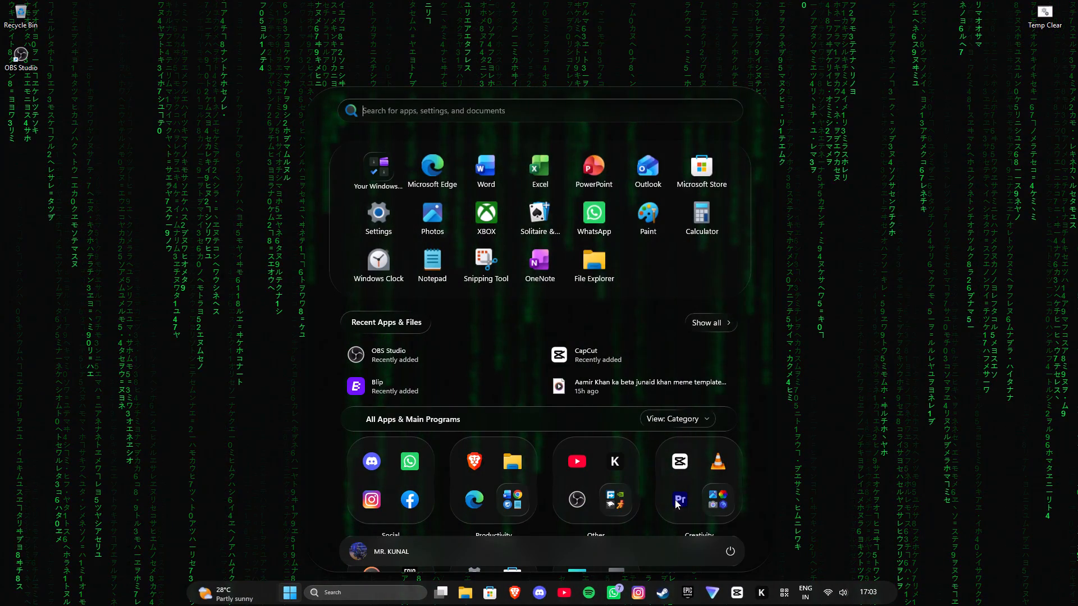
click(731, 562)
click(729, 558)
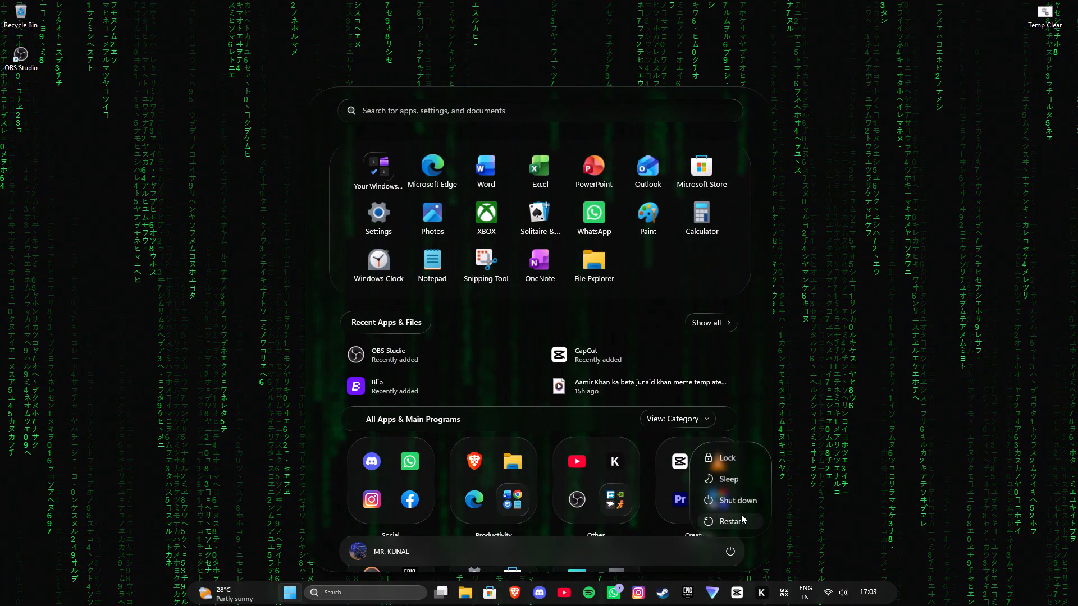